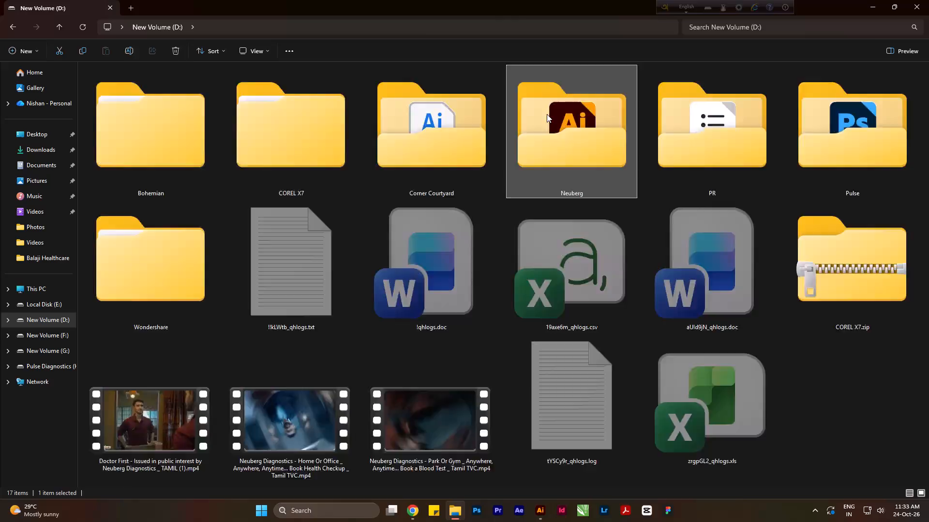
# Open Branding Design.ai from the Balaji Healthcare folder inside Neuberg's Collection Centre folder.
pyautogui.click(547, 114)
pyautogui.doubleClick(705, 126)
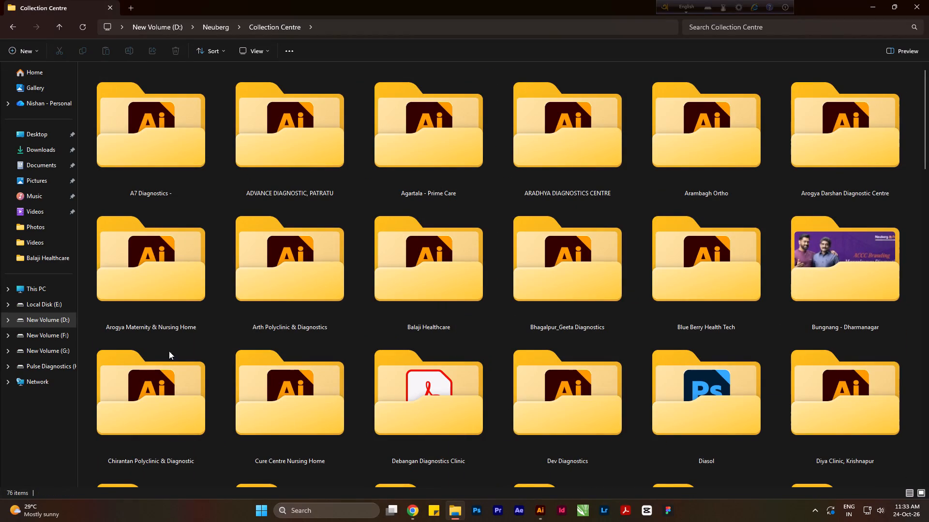
pyautogui.doubleClick(463, 274)
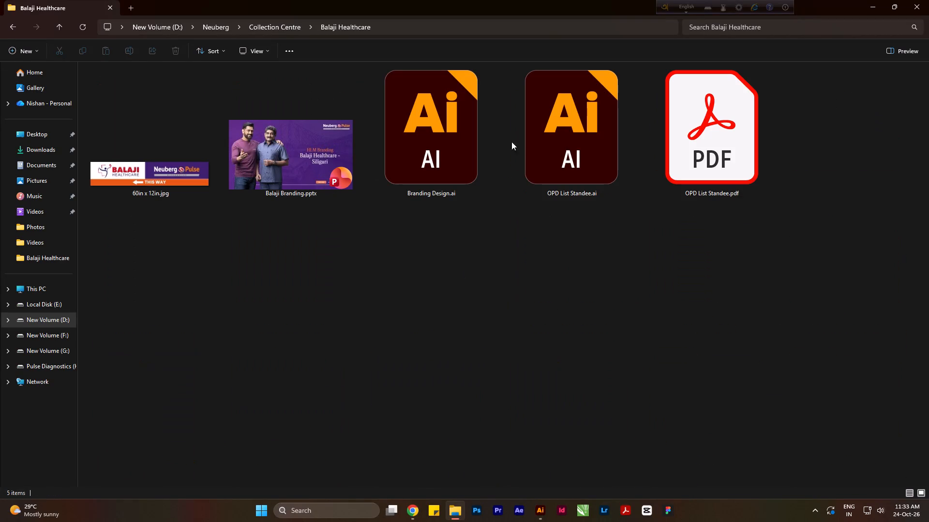
pyautogui.doubleClick(459, 114)
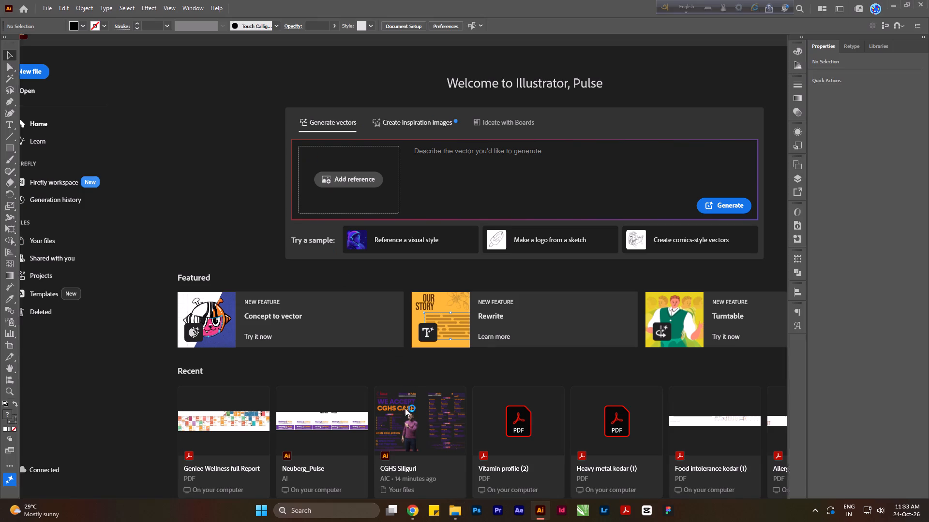
# Open Balaji Branding.pptx from the same folder and review its site slides through slide 5, the ground-floor entrance GSB/ACP board.
pyautogui.click(451, 507)
pyautogui.doubleClick(309, 131)
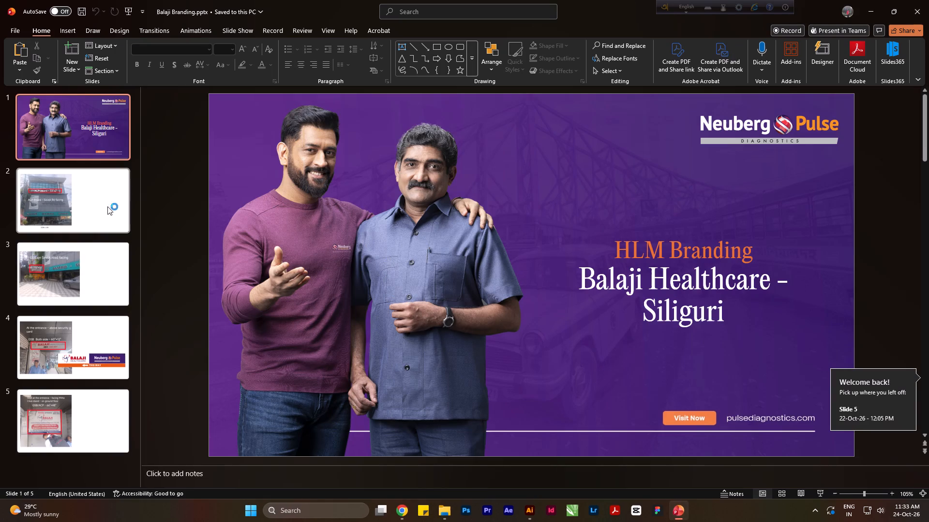
pyautogui.click(77, 275)
pyautogui.click(95, 352)
pyautogui.click(90, 383)
pyautogui.click(87, 403)
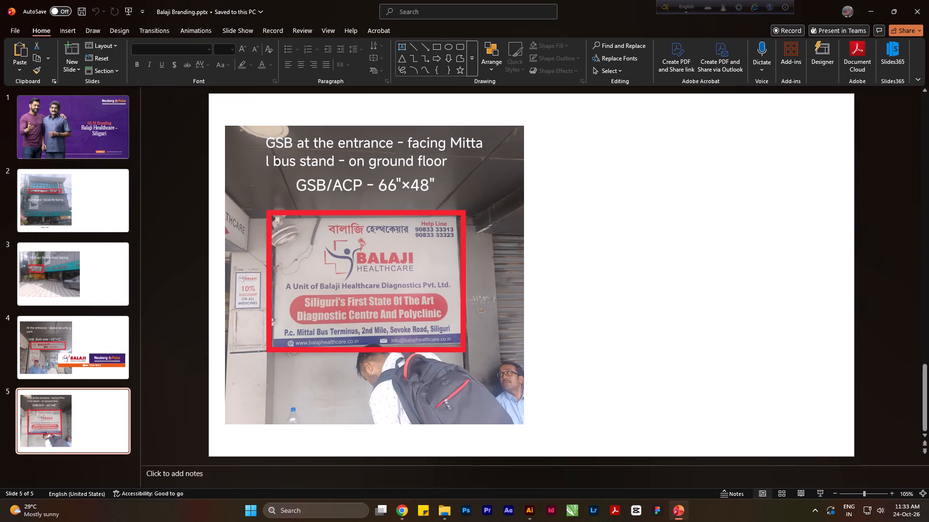
pyautogui.click(358, 160)
pyautogui.click(587, 204)
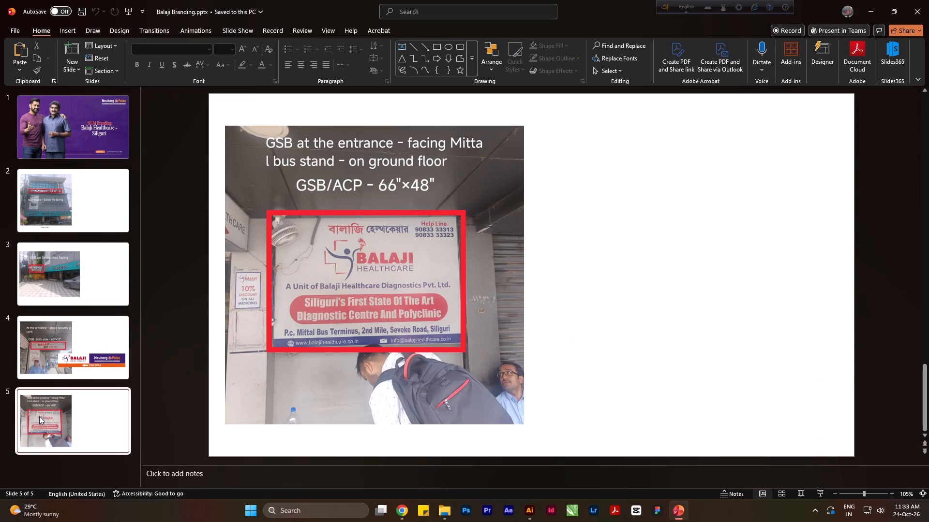
# Switch to Illustrator and examine the empty 66in x 48in artboard in the branding design.
pyautogui.click(524, 506)
pyautogui.keyDown('alt'); pyautogui.scroll(-3, 377, 230); pyautogui.keyUp('alt')
pyautogui.keyDown('alt'); pyautogui.scroll(1, 642, 298); pyautogui.keyUp('alt')
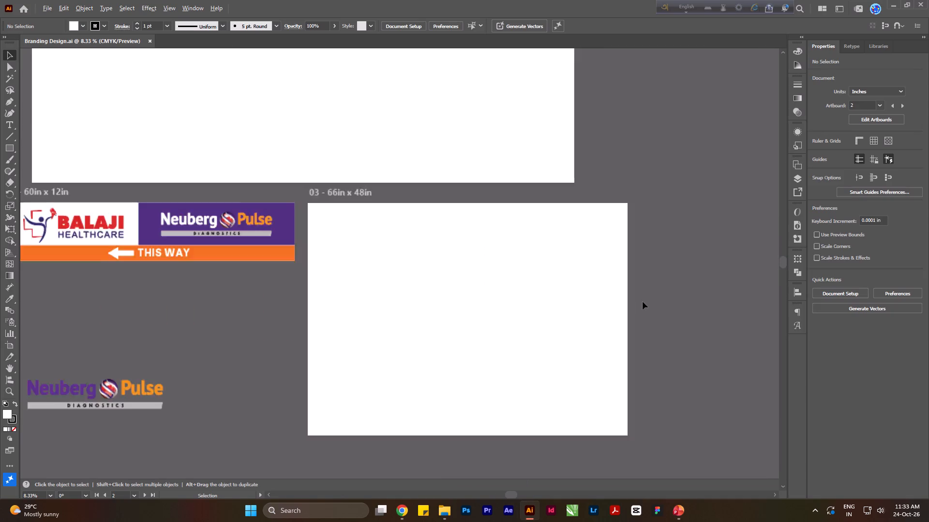
pyautogui.keyDown('alt'); pyautogui.scroll(1, 643, 302); pyautogui.keyUp('alt')
pyautogui.keyDown('alt'); pyautogui.scroll(-1, 443, 186); pyautogui.keyUp('alt')
pyautogui.press('space')
pyautogui.moveTo(463, 278); pyautogui.dragTo(448, 271)
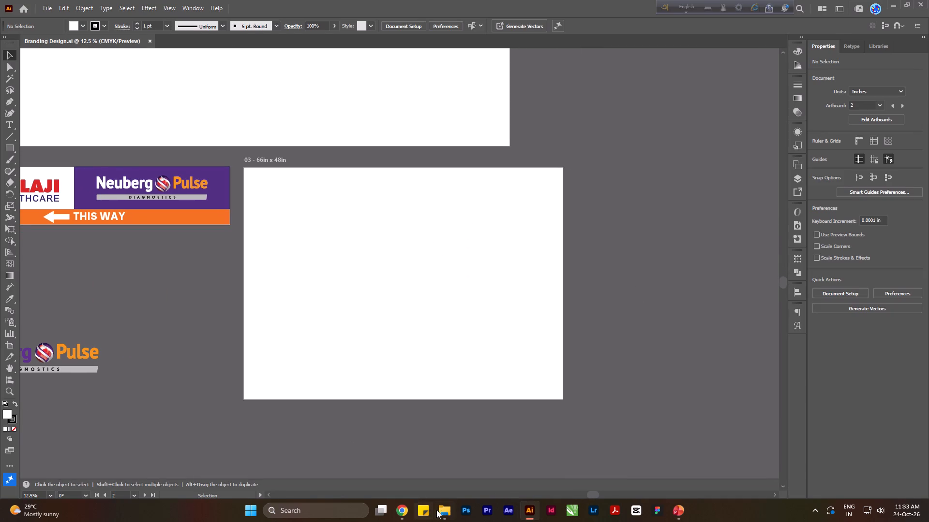
# Switch to File Explorer and examine reference designs in the Blue Berry Health Tech, Cure Centre Nursing Home and Chirantan Polyclinic & Diagnostic folders.
pyautogui.click(444, 510)
pyautogui.click(262, 27)
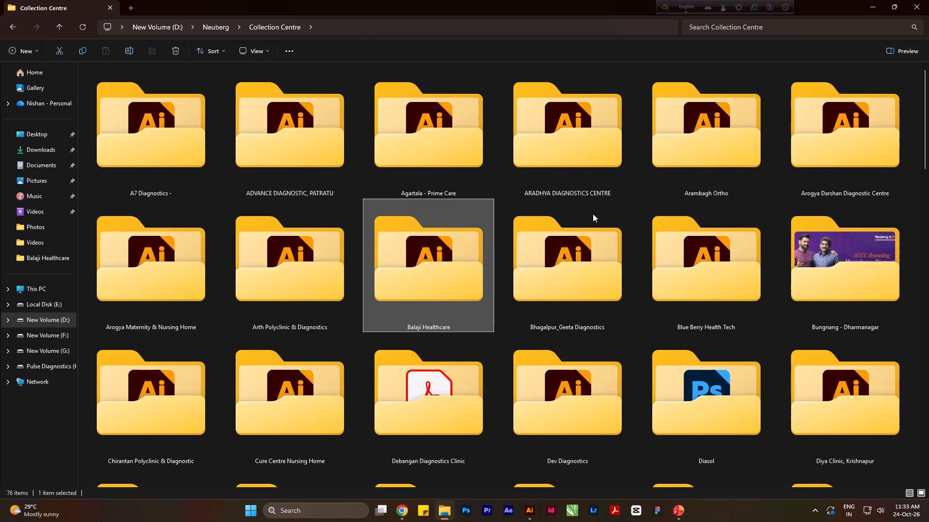
pyautogui.doubleClick(693, 266)
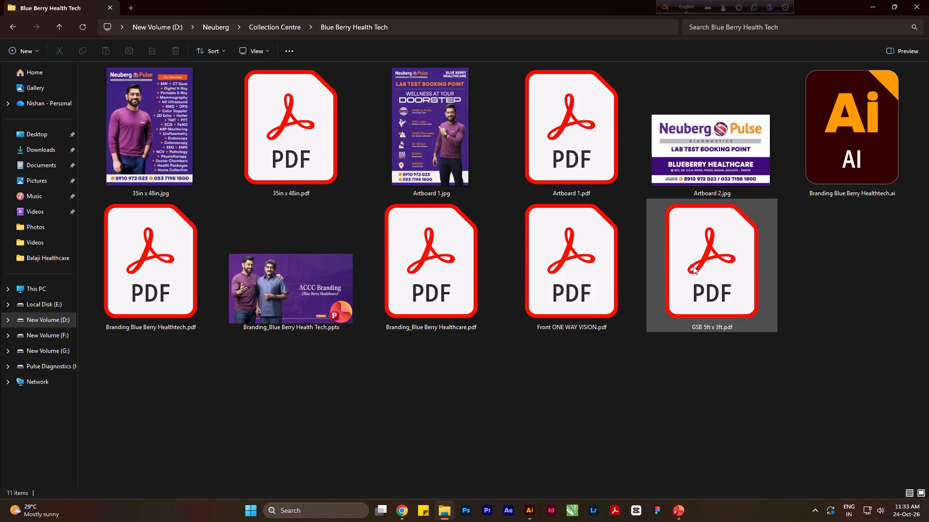
pyautogui.click(282, 22)
pyautogui.doubleClick(291, 406)
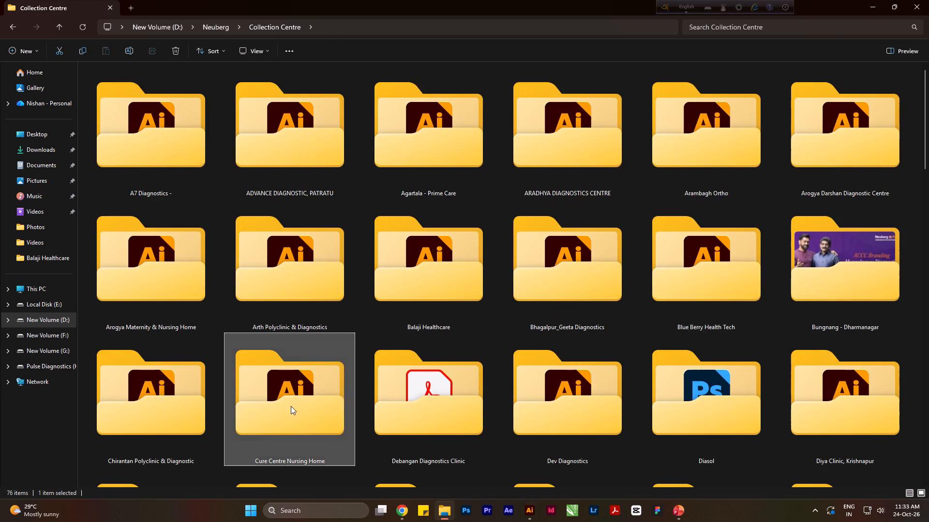
pyautogui.click(268, 29)
pyautogui.doubleClick(157, 392)
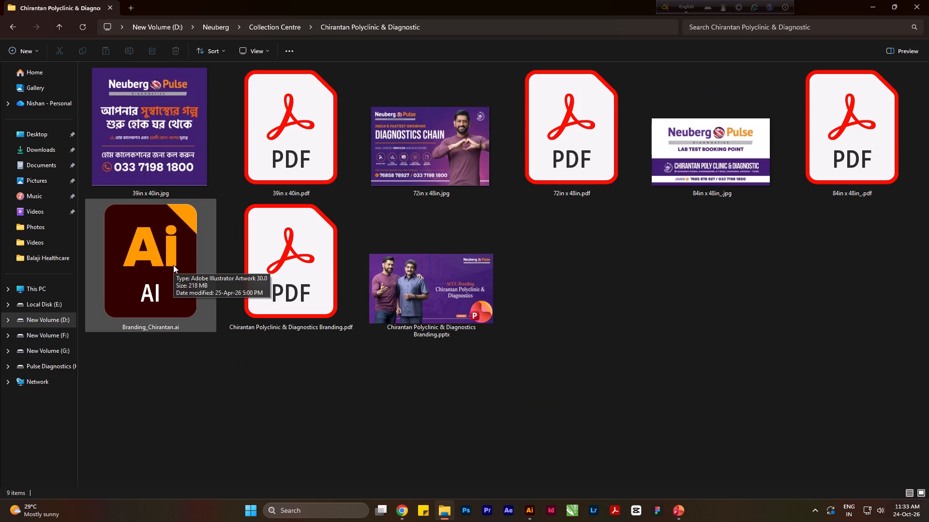
pyautogui.click(299, 31)
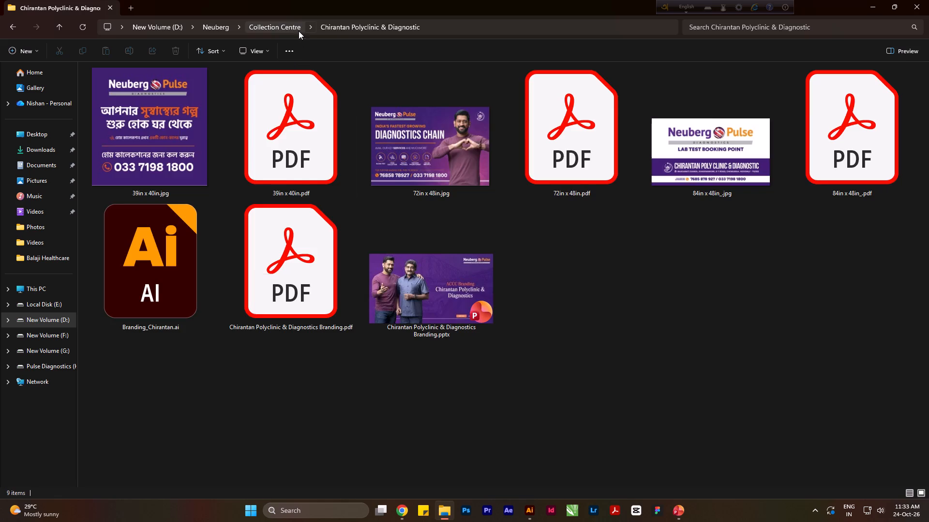
# Examine the branding previews in the Gangtok, Ganges Garden - Howrah, Global Pharmacy and Diagnostic, JMD - Chingrighata and Indian Institute of Health - Patna folders.
pyautogui.scroll(-1, 361, 260)
pyautogui.doubleClick(310, 380)
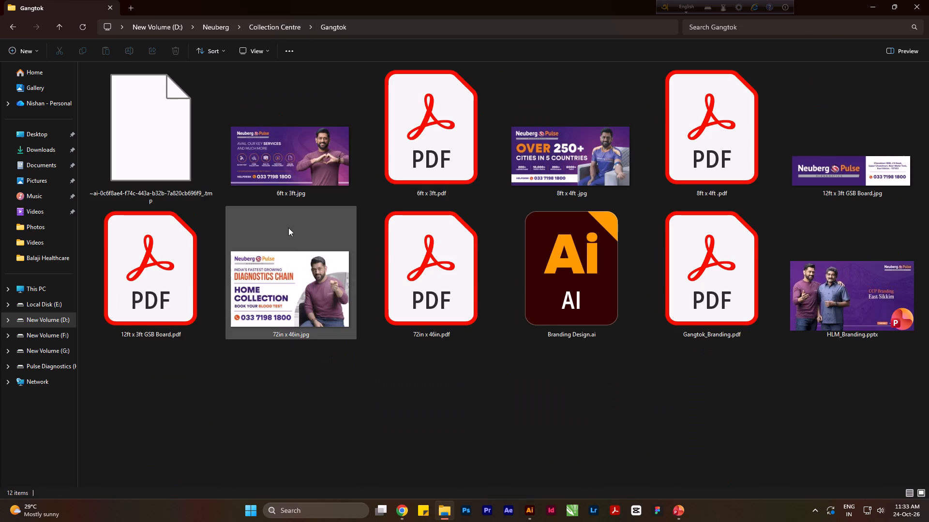
pyautogui.click(281, 30)
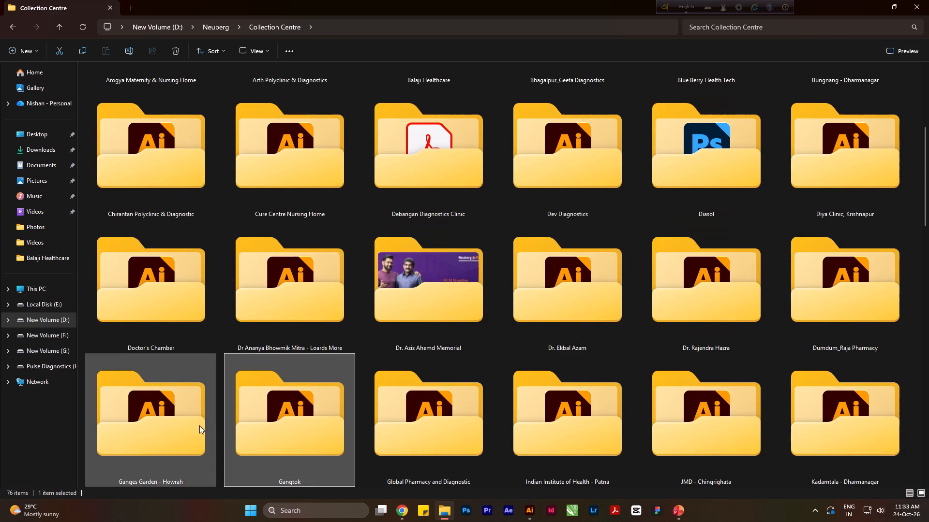
pyautogui.doubleClick(192, 424)
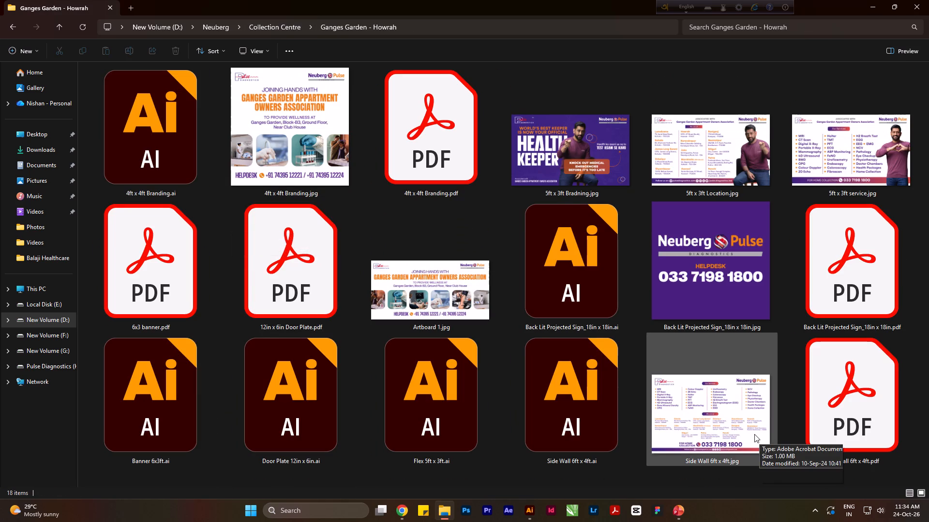
pyautogui.click(292, 24)
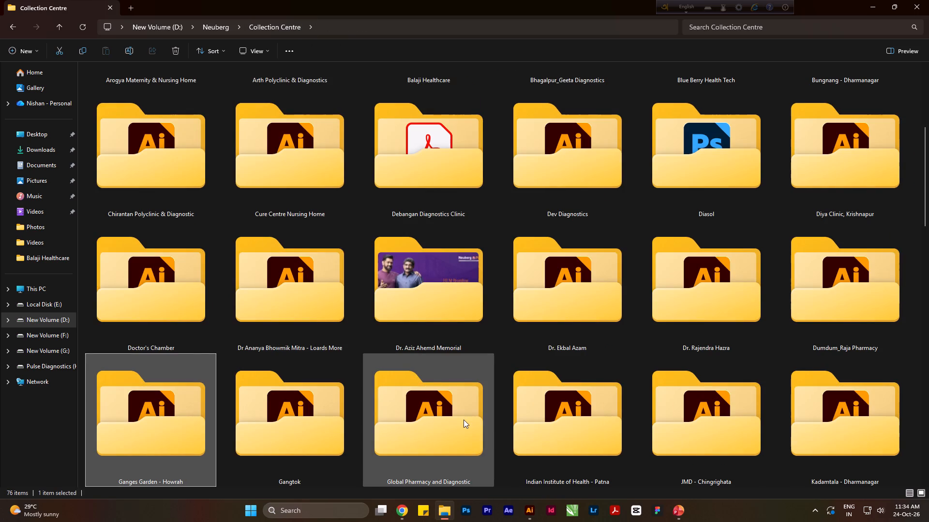
pyautogui.doubleClick(464, 420)
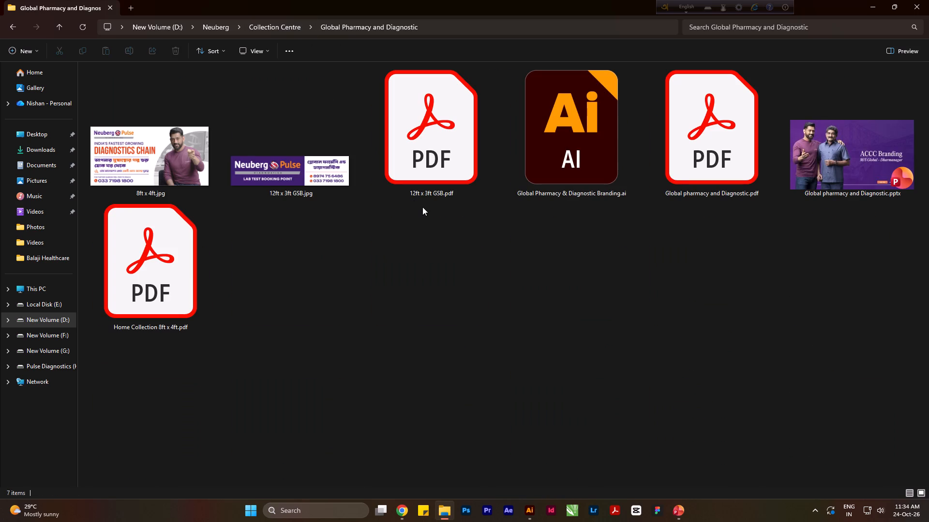
pyautogui.click(262, 25)
pyautogui.doubleClick(752, 445)
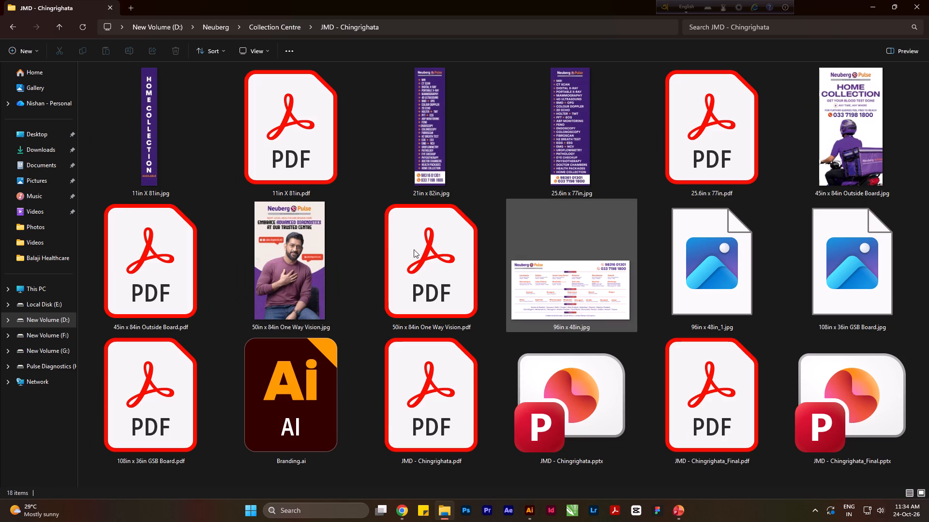
pyautogui.scroll(-2, 387, 223)
pyautogui.click(258, 29)
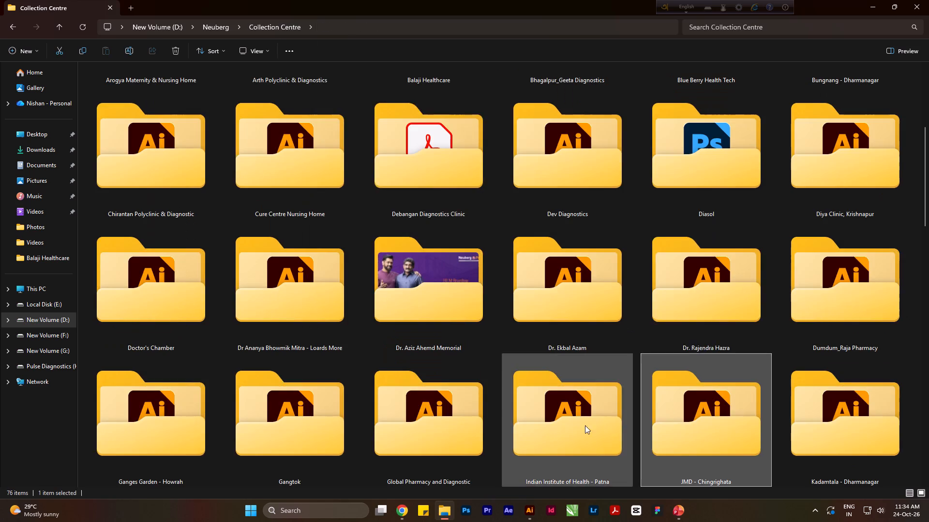
pyautogui.doubleClick(559, 425)
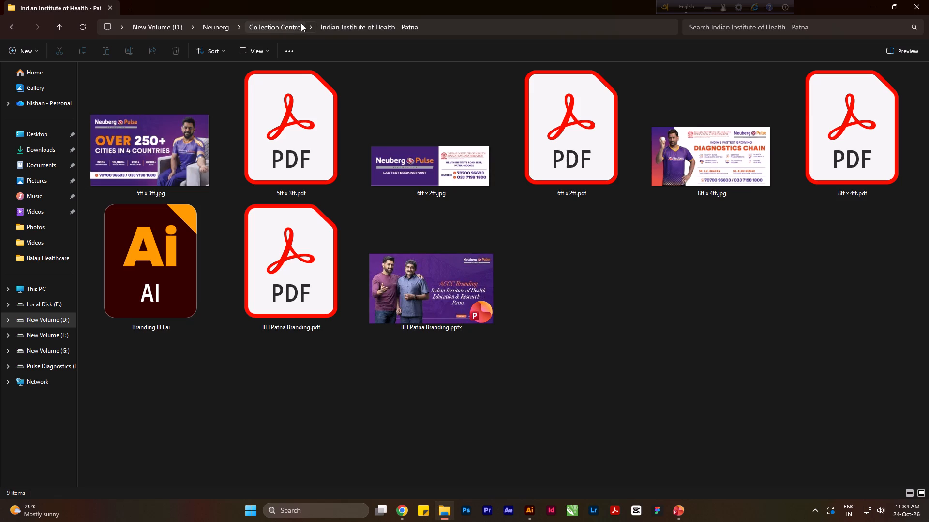
pyautogui.click(279, 28)
# Examine the branding previews in the NESA, Madhubani Lab and Lovely Diagnostic Centre - Patna folders.
pyautogui.scroll(-1, 420, 346)
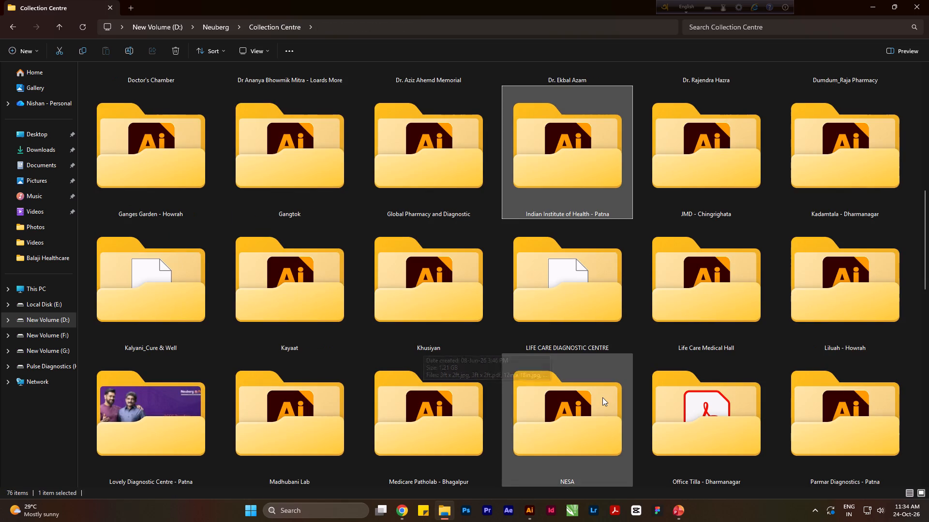
pyautogui.doubleClick(602, 397)
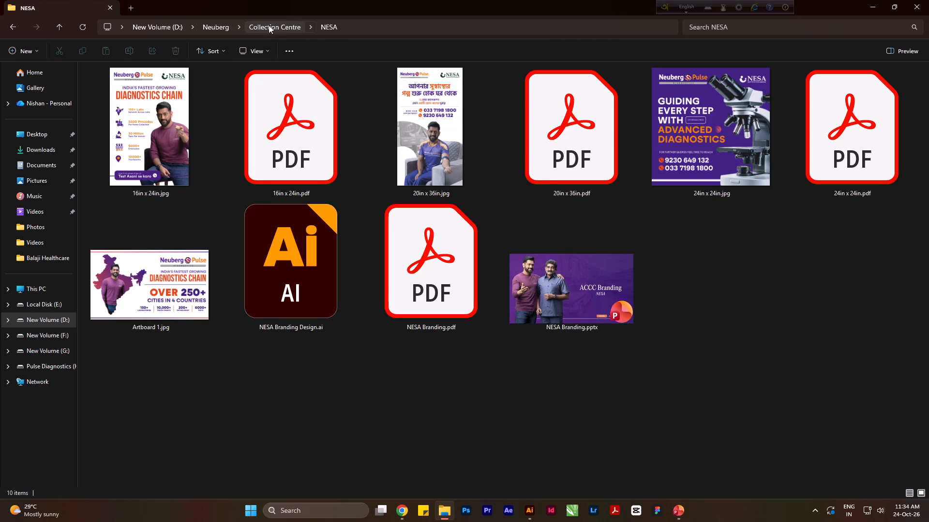
pyautogui.click(269, 25)
pyautogui.doubleClick(294, 407)
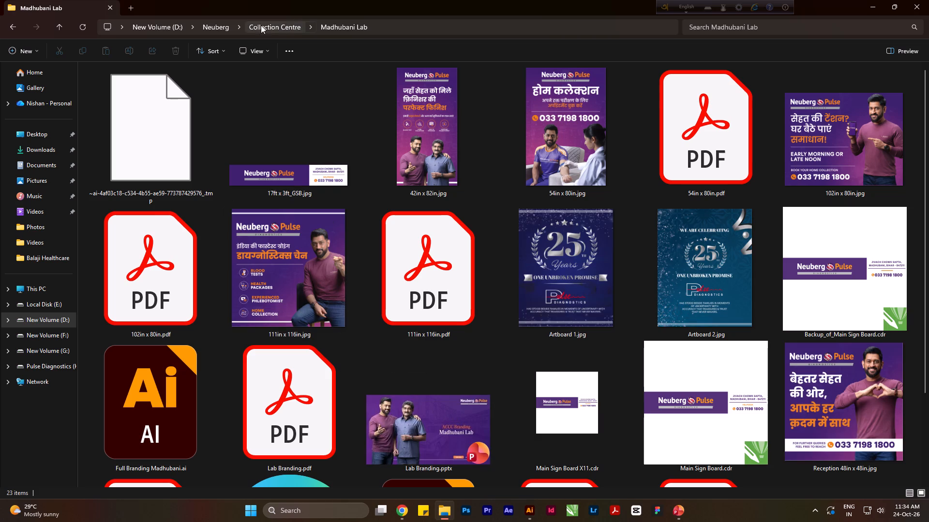
pyautogui.click(261, 25)
pyautogui.doubleClick(158, 393)
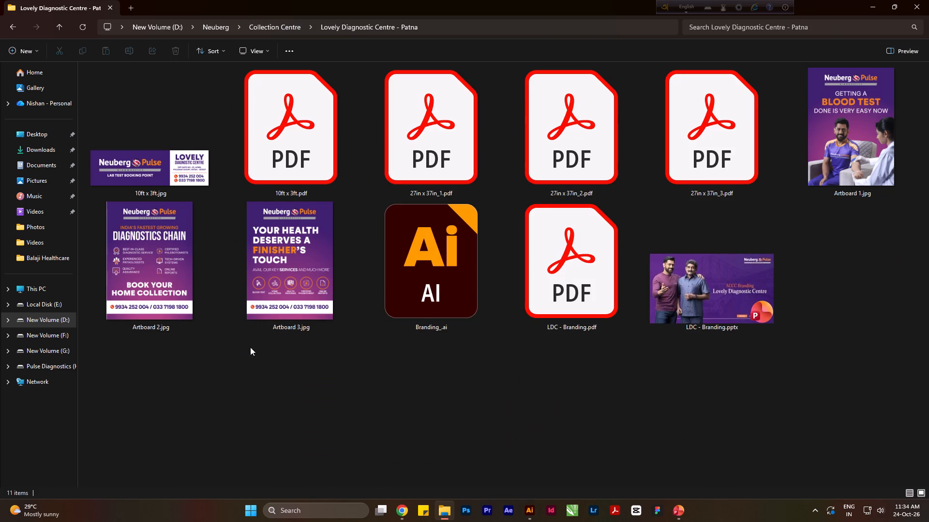
pyautogui.click(284, 30)
# Recheck the Ganges Garden - Howrah and Cure Centre Nursing Home designs, and examine those of Arogya Maternity & Nursing Home and Arambagh Ortho.
pyautogui.doubleClick(169, 161)
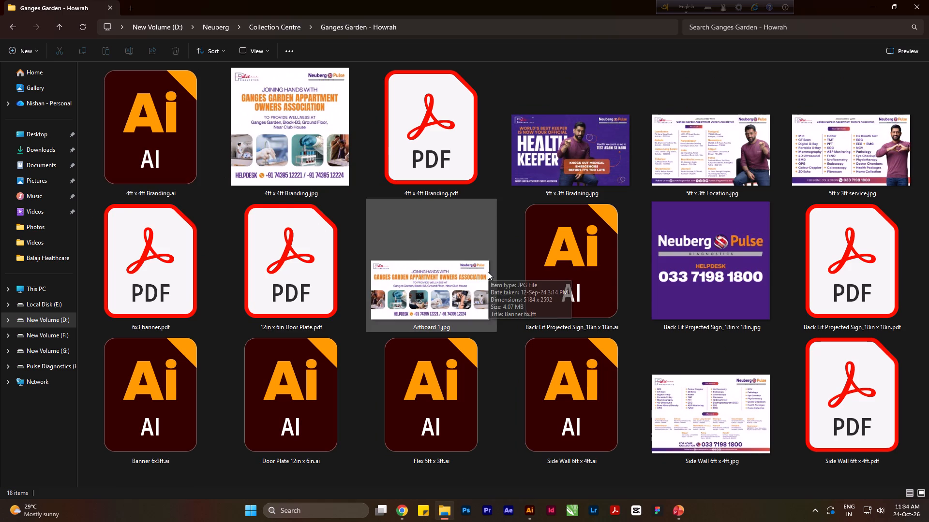
pyautogui.click(268, 22)
pyautogui.doubleClick(304, 174)
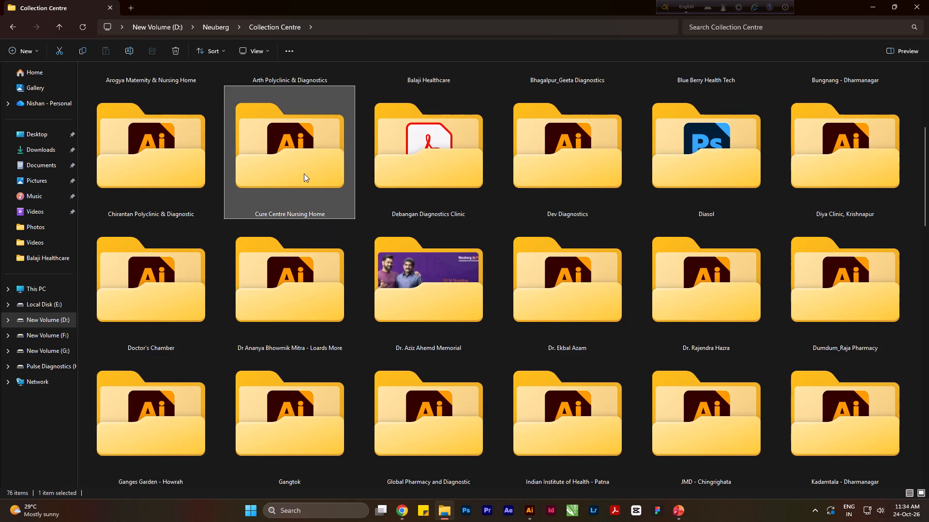
pyautogui.click(270, 28)
pyautogui.doubleClick(171, 260)
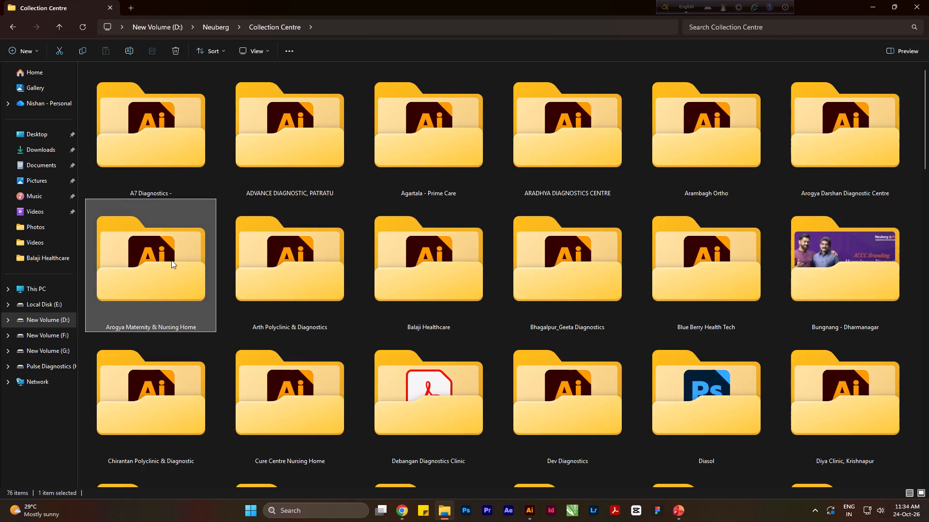
pyautogui.click(280, 24)
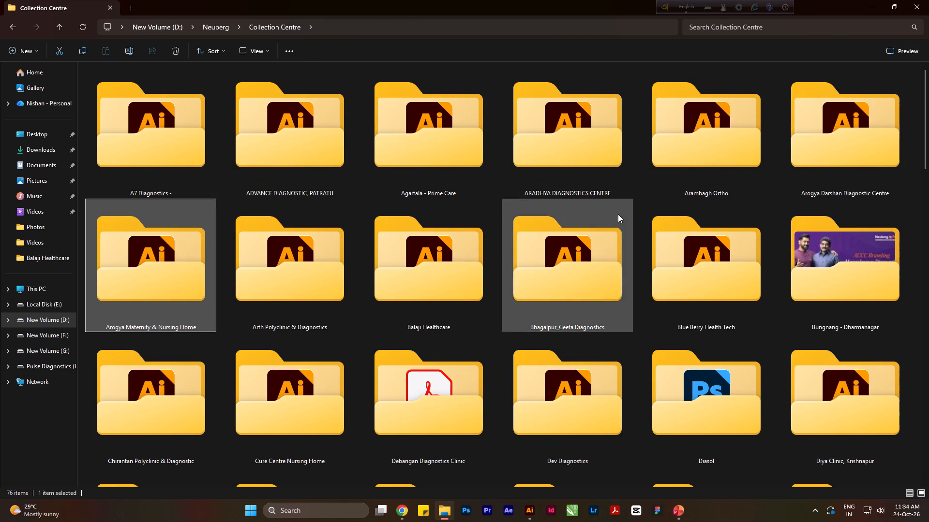
pyautogui.doubleClick(704, 133)
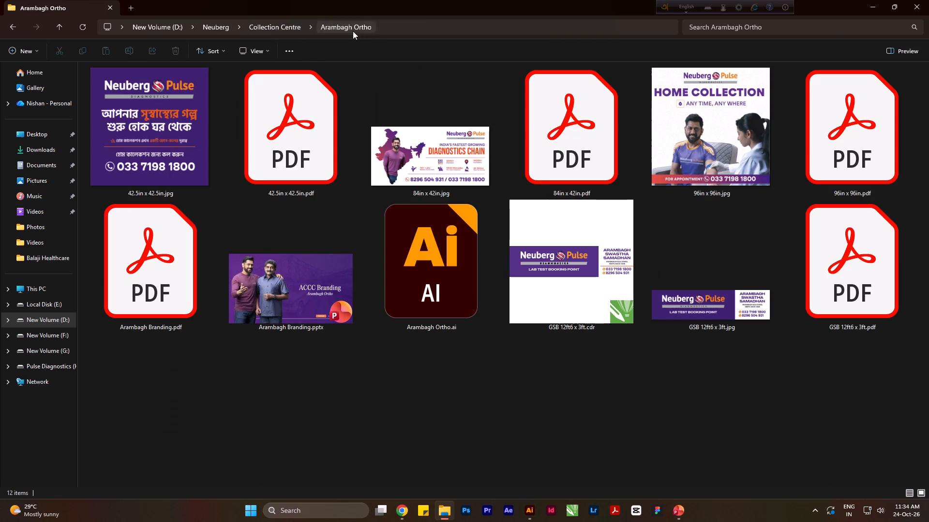
pyautogui.click(290, 25)
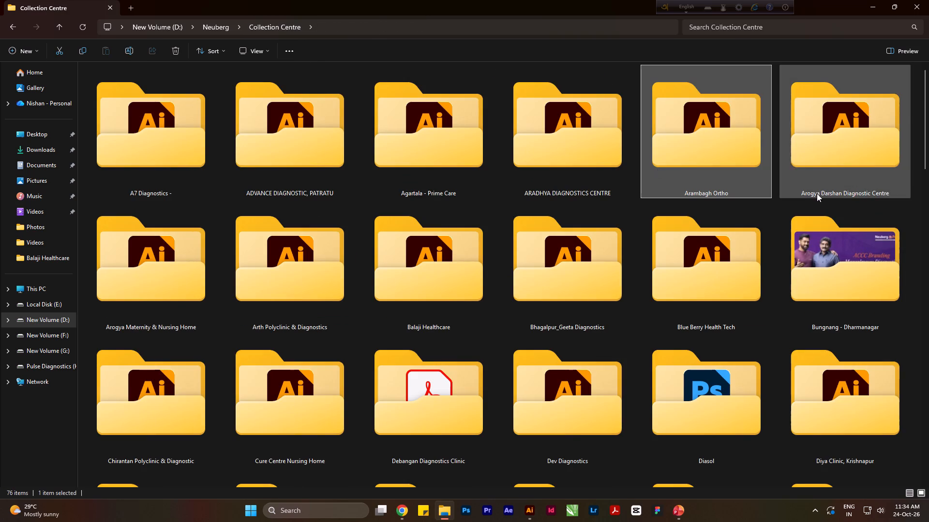
# Examine the branding previews in the Arogya Darshan Diagnostic Centre, Agartala - Prime Care and Bhagalpur_Geeta Diagnostics folders.
pyautogui.doubleClick(863, 129)
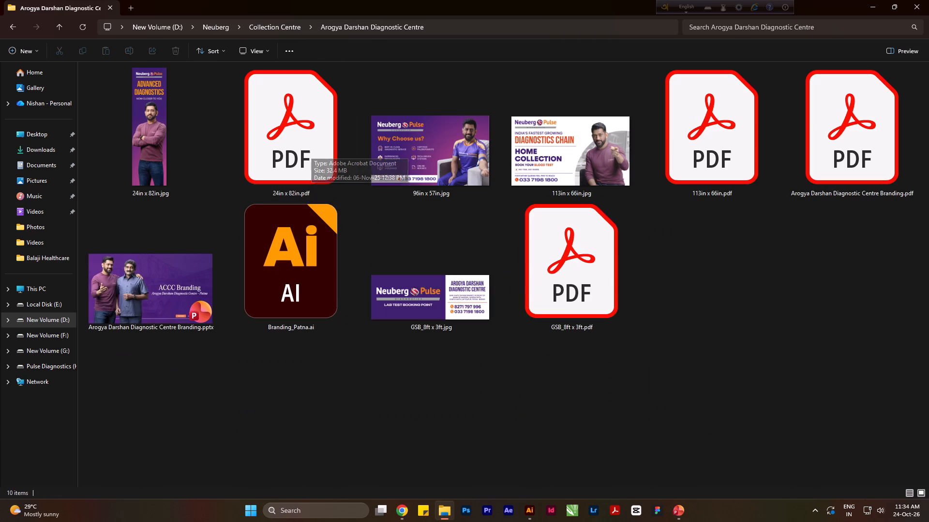
pyautogui.click(280, 23)
pyautogui.scroll(2, 407, 131)
pyautogui.doubleClick(413, 130)
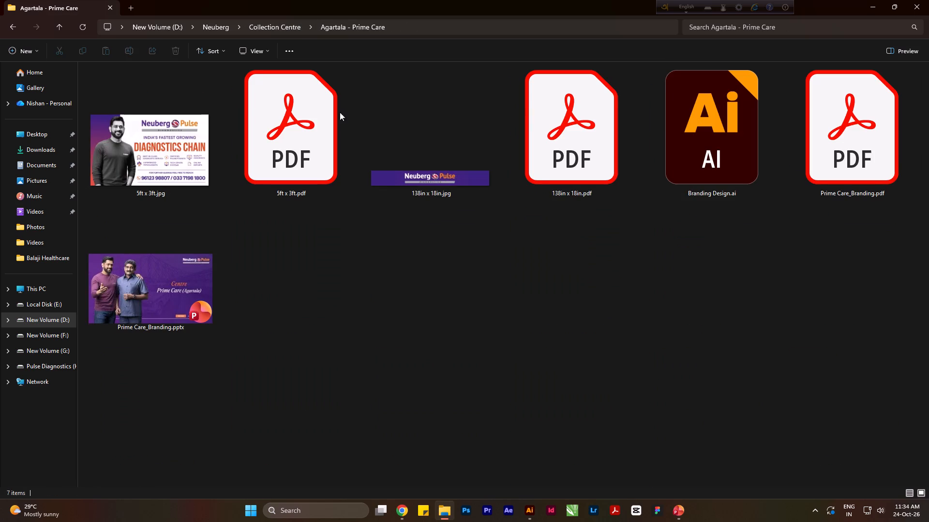
pyautogui.click(263, 26)
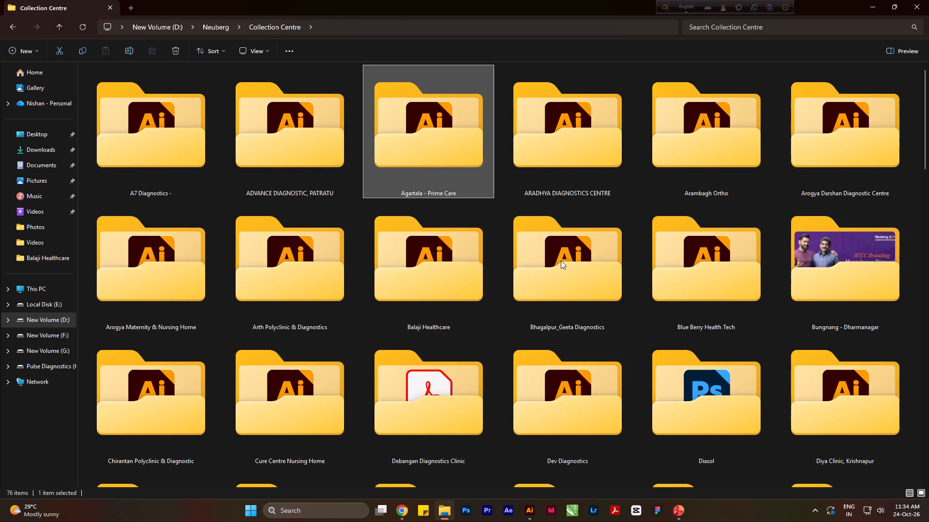
pyautogui.doubleClick(561, 261)
pyautogui.click(274, 28)
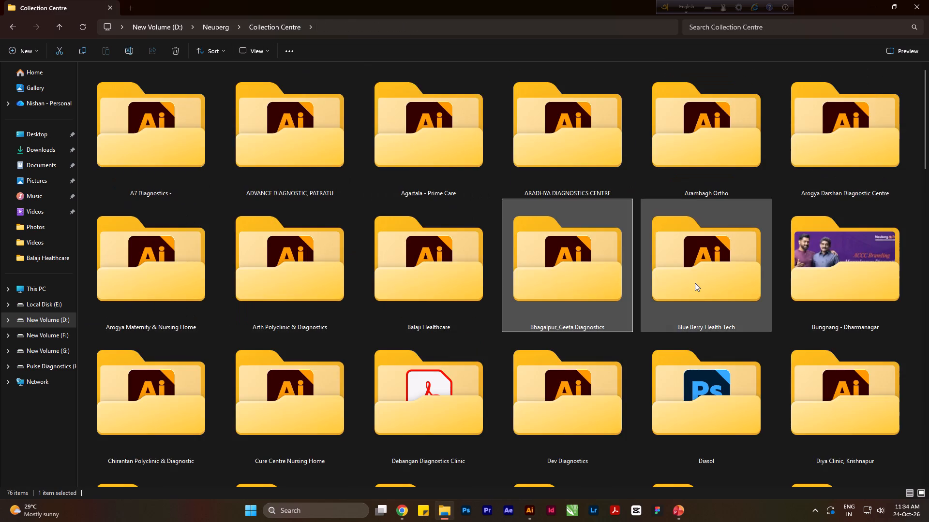
# Examine the branding previews in the Blue Berry Health Tech, Dev Diagnostics and Diya Clinic, Krishnapur folders.
pyautogui.doubleClick(695, 283)
pyautogui.click(282, 24)
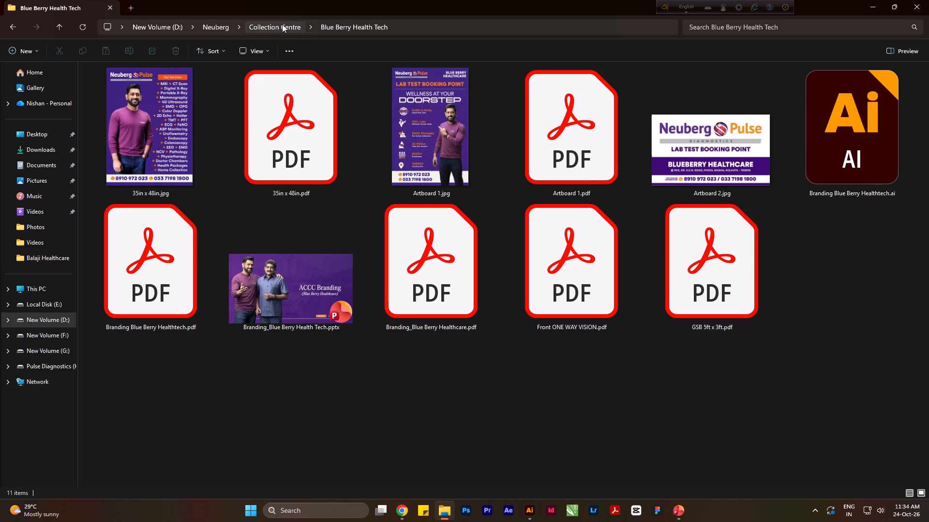
pyautogui.click(686, 418)
pyautogui.doubleClick(550, 388)
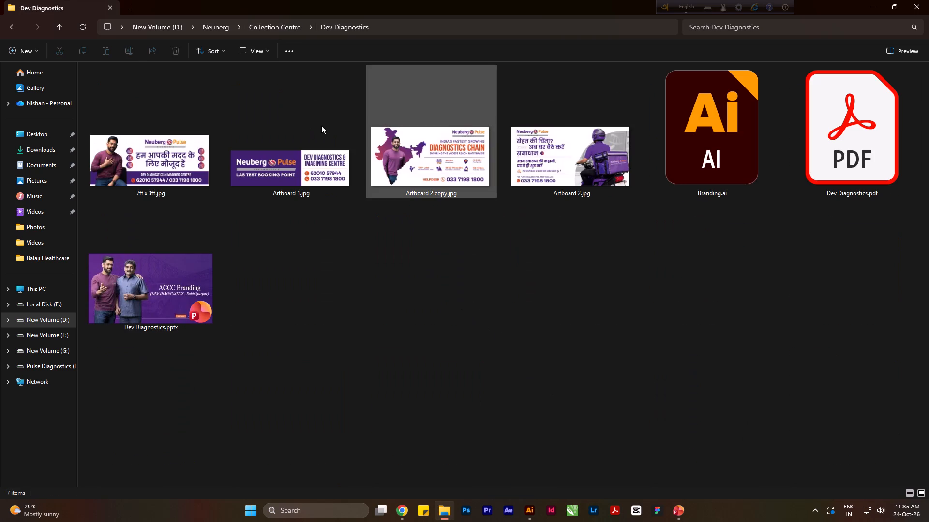
pyautogui.click(271, 22)
pyautogui.doubleClick(846, 394)
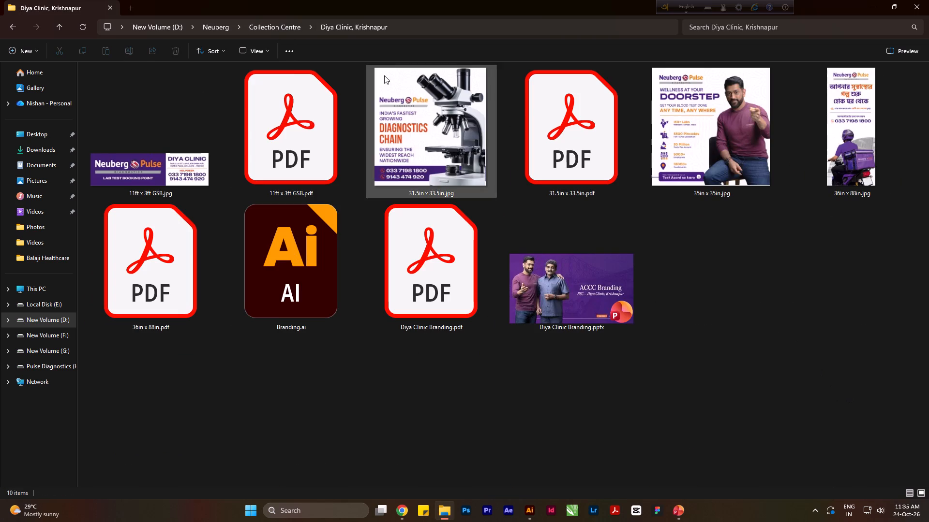
pyautogui.click(273, 19)
pyautogui.click(358, 391)
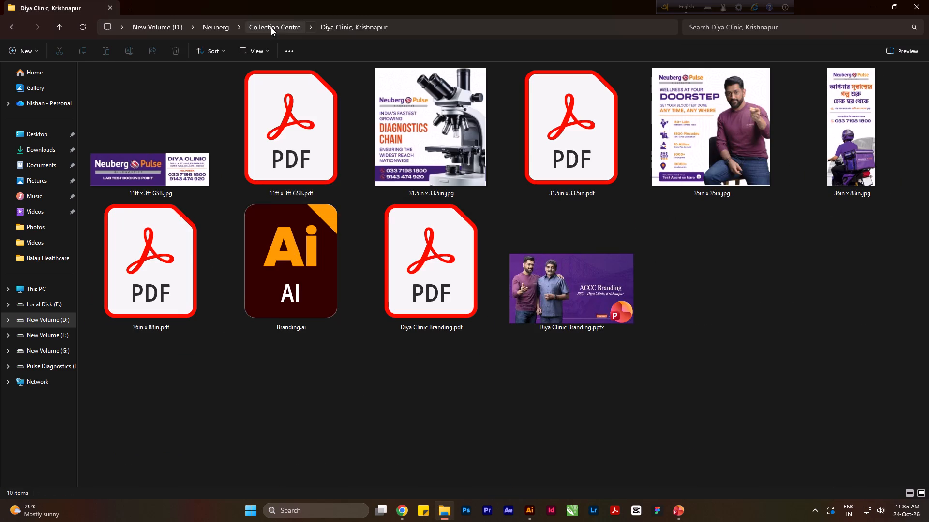
pyautogui.click(271, 27)
# Recheck the Global Pharmacy and Diagnostic and Indian Institute of Health - Patna designs, and look into the Liluah - Howrah folder.
pyautogui.scroll(-1, 424, 290)
pyautogui.doubleClick(451, 408)
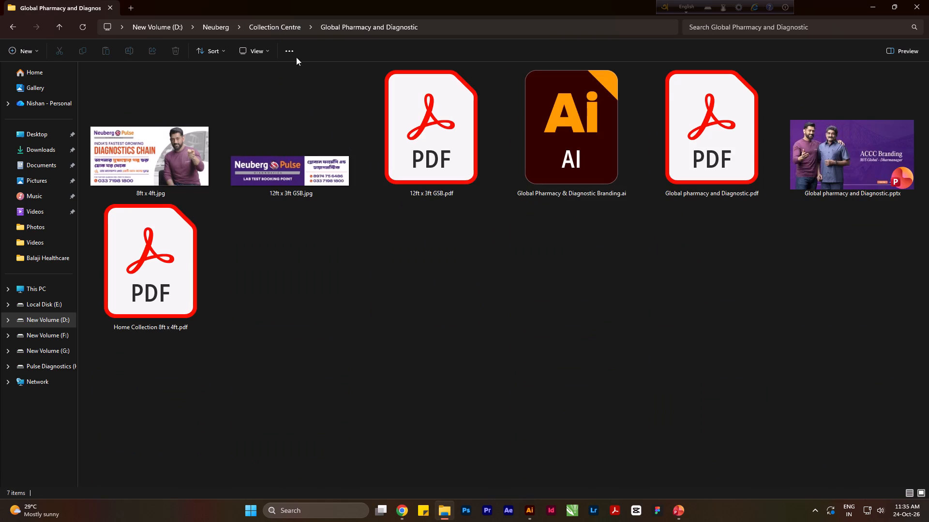
pyautogui.click(280, 23)
pyautogui.doubleClick(574, 449)
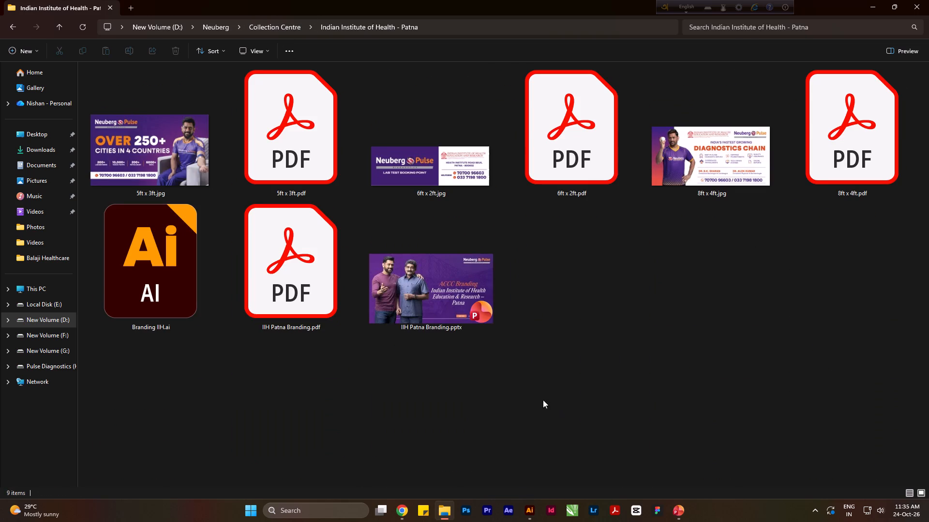
pyautogui.click(291, 27)
pyautogui.scroll(-1, 647, 338)
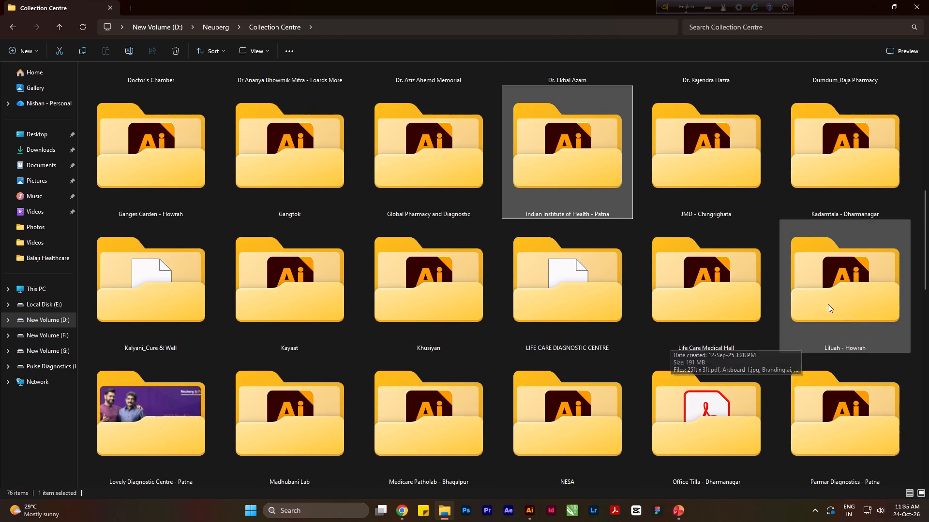
pyautogui.doubleClick(832, 302)
pyautogui.click(268, 21)
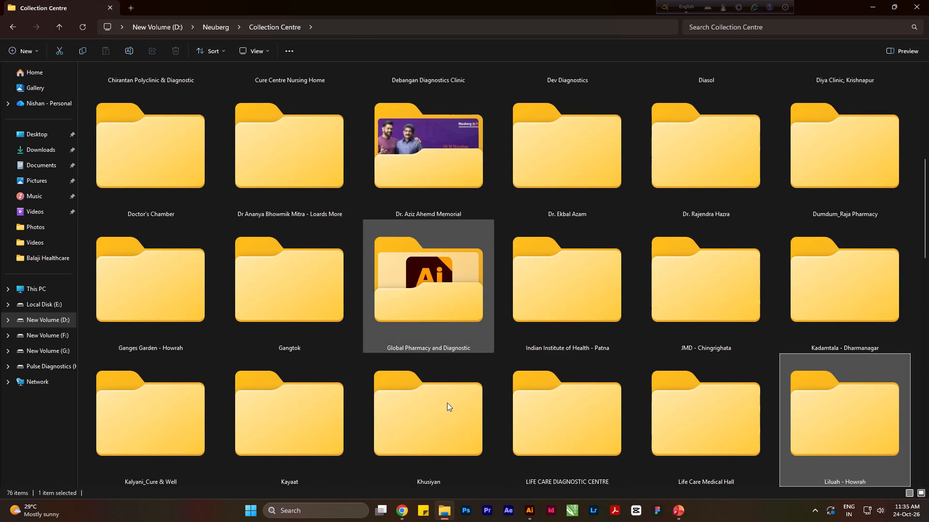
# Examine the contents of the Physio Care Centre, Pathology Collection Centre - Patna and Parvati Medical Hall folders.
pyautogui.scroll(-1, 448, 404)
pyautogui.doubleClick(430, 419)
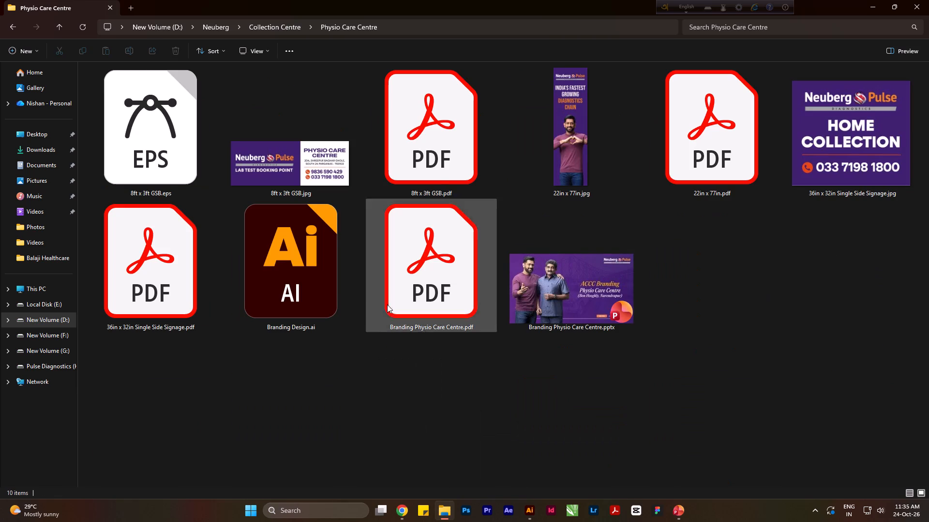
pyautogui.click(279, 30)
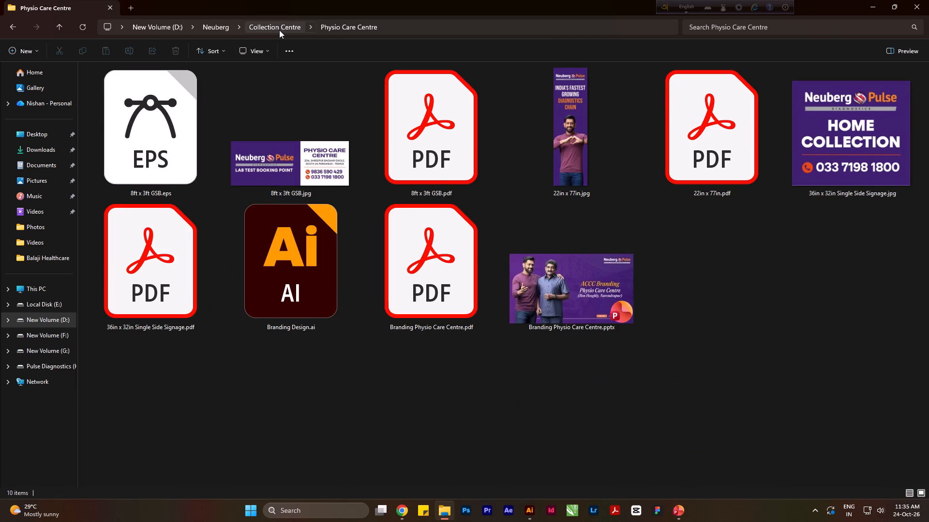
pyautogui.doubleClick(339, 428)
pyautogui.click(273, 23)
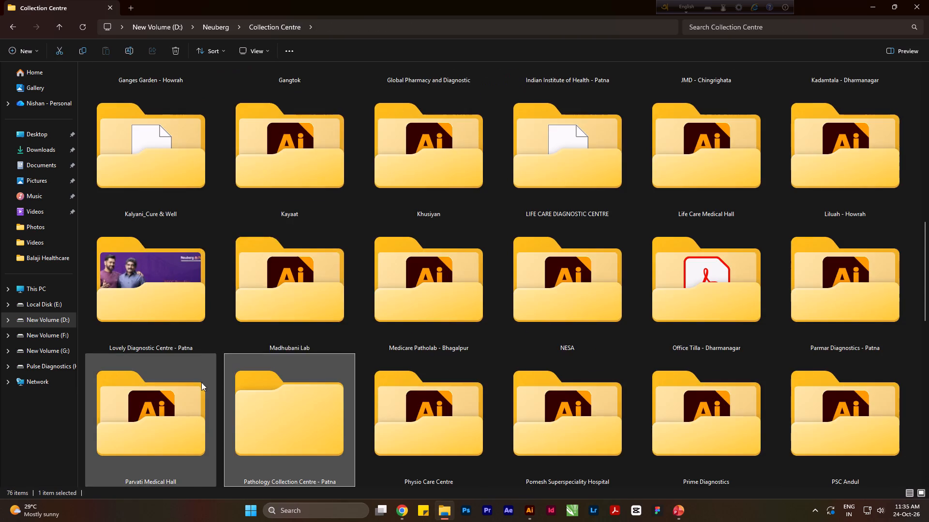
pyautogui.doubleClick(193, 389)
pyautogui.click(272, 27)
# Examine the designs in the Prime Diagnostics, PSC Andul, Sahanaj Diagnostic Center - Batarshi and Shreedurga Pathological Lab - Kalyani folders.
pyautogui.click(505, 354)
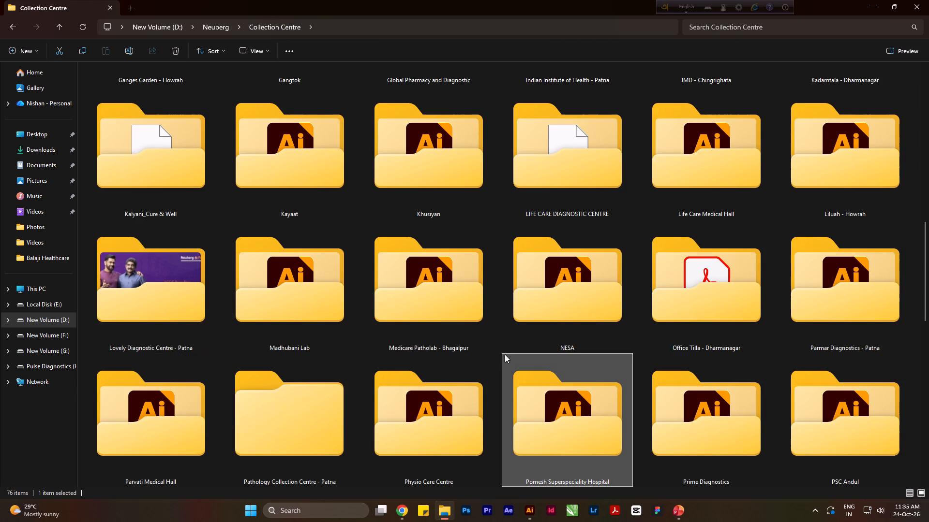
pyautogui.click(530, 379)
pyautogui.doubleClick(722, 426)
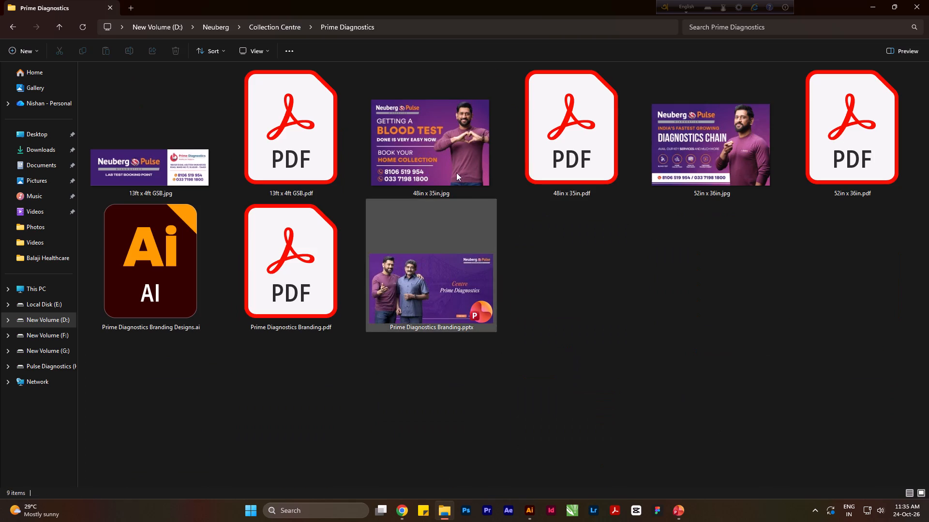
pyautogui.click(267, 23)
pyautogui.doubleClick(821, 423)
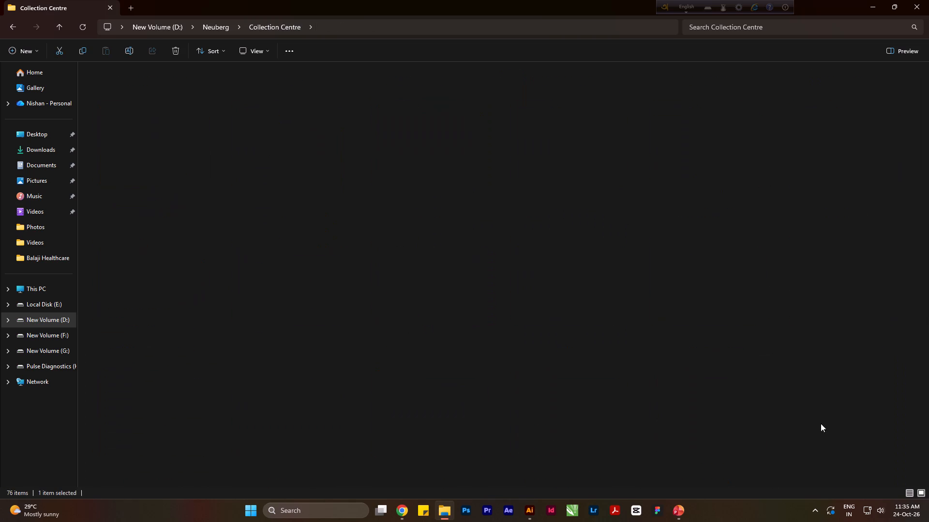
pyautogui.click(272, 23)
pyautogui.scroll(-1, 548, 327)
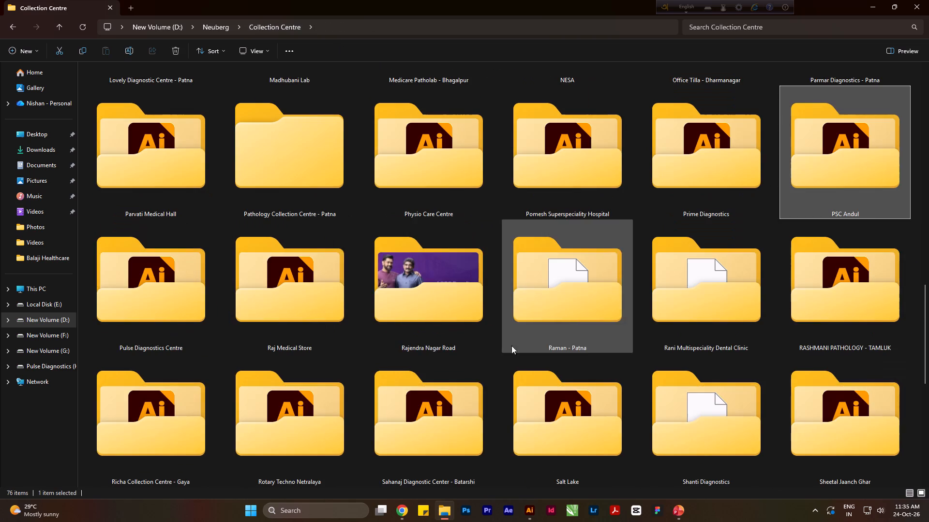
pyautogui.doubleClick(388, 415)
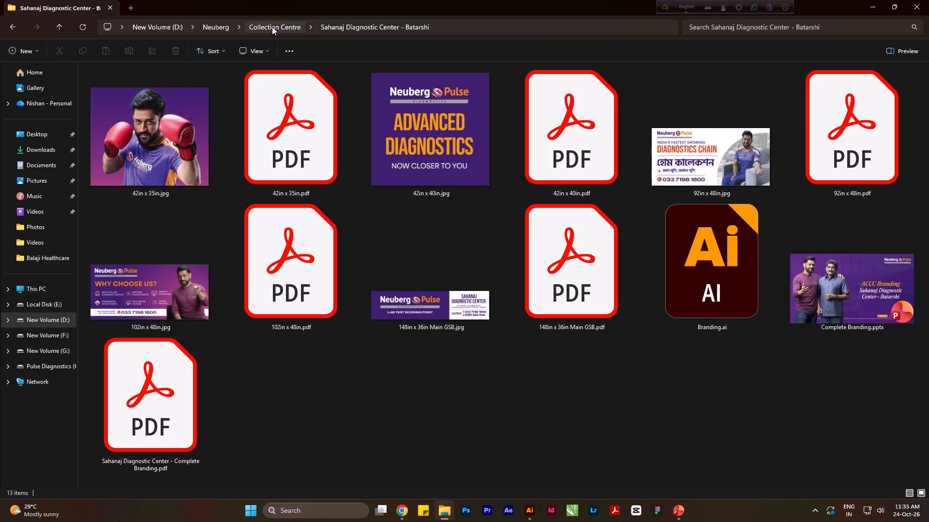
pyautogui.click(272, 26)
pyautogui.scroll(-1, 426, 304)
pyautogui.doubleClick(322, 275)
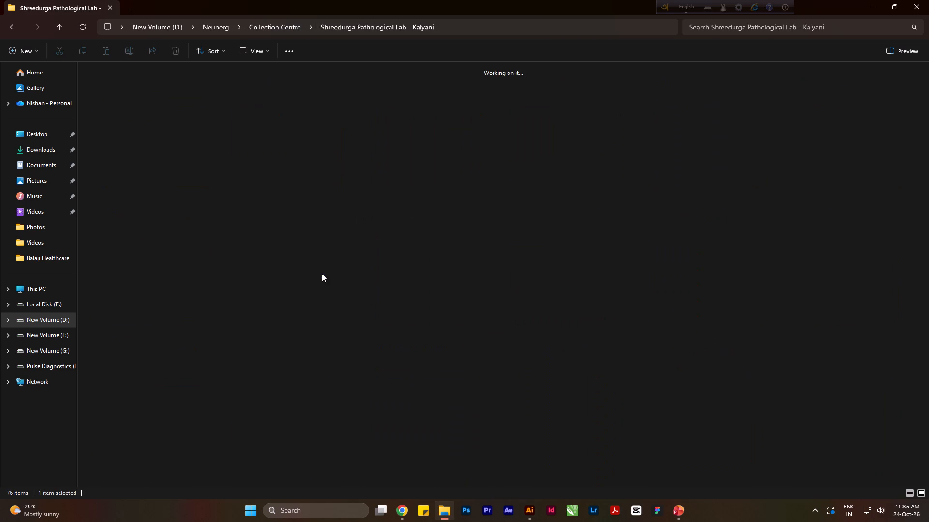
pyautogui.click(282, 26)
# Examine the branding previews in the Tribeni, Spandan - Salkia and Vanya Collection Centre - Patna folders.
pyautogui.scroll(-1, 291, 317)
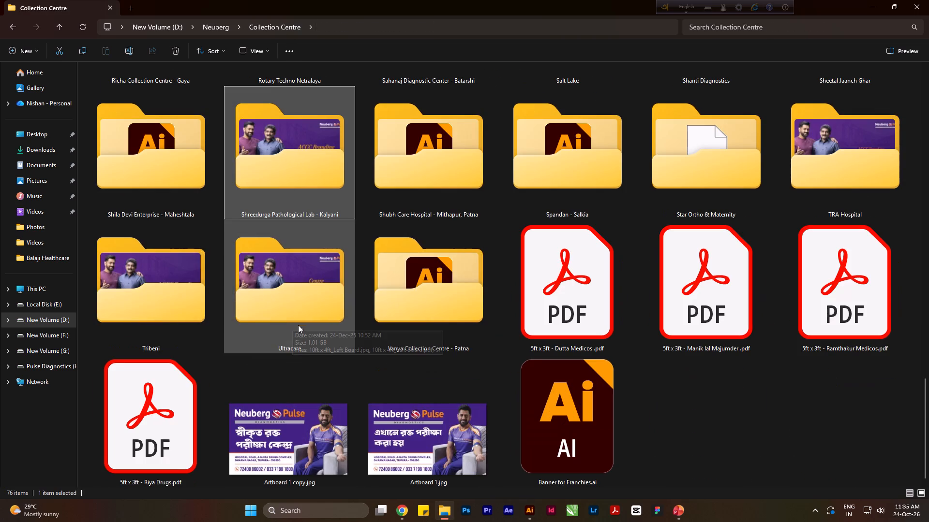
pyautogui.doubleClick(177, 289)
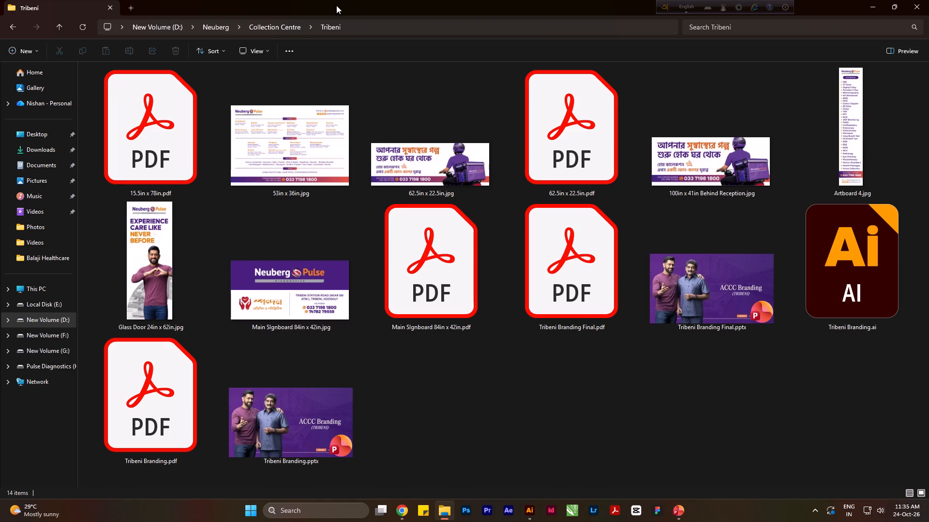
pyautogui.click(255, 31)
pyautogui.doubleClick(567, 307)
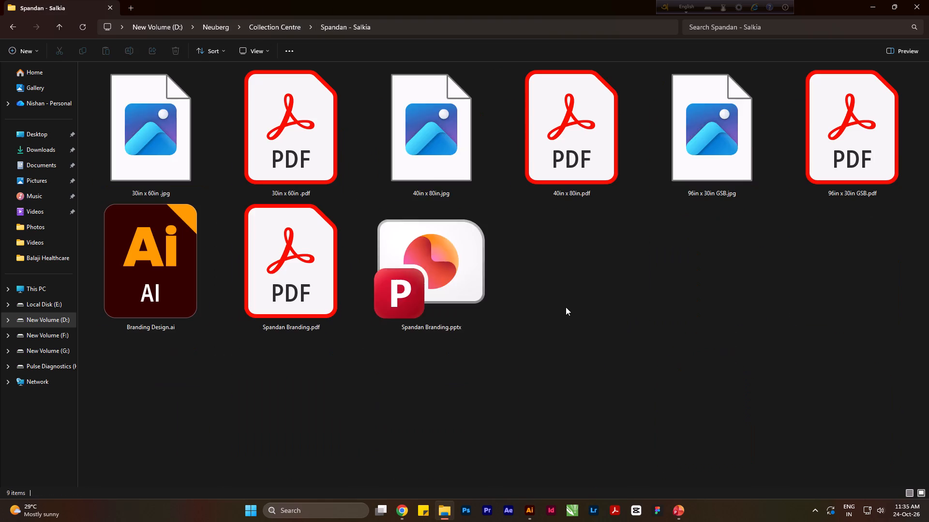
pyautogui.click(276, 20)
pyautogui.click(454, 404)
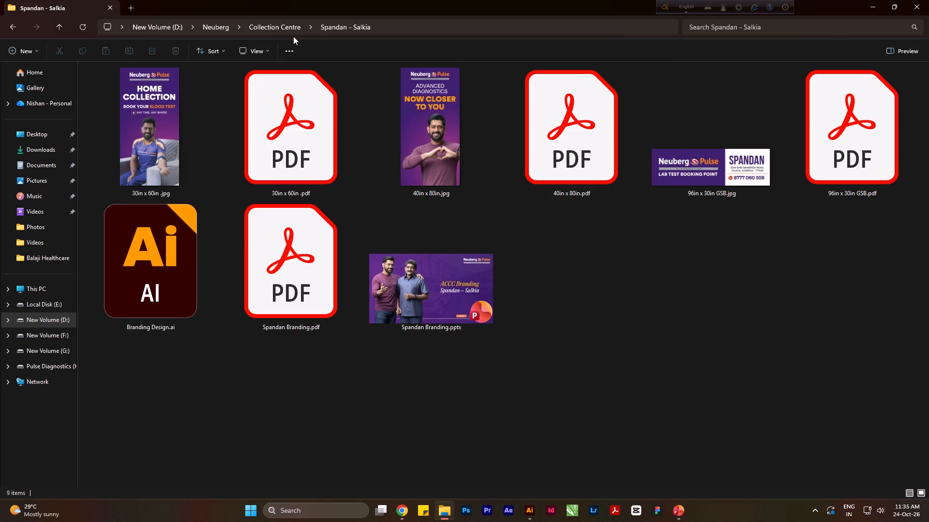
pyautogui.click(278, 23)
pyautogui.scroll(-1, 448, 420)
pyautogui.doubleClick(434, 299)
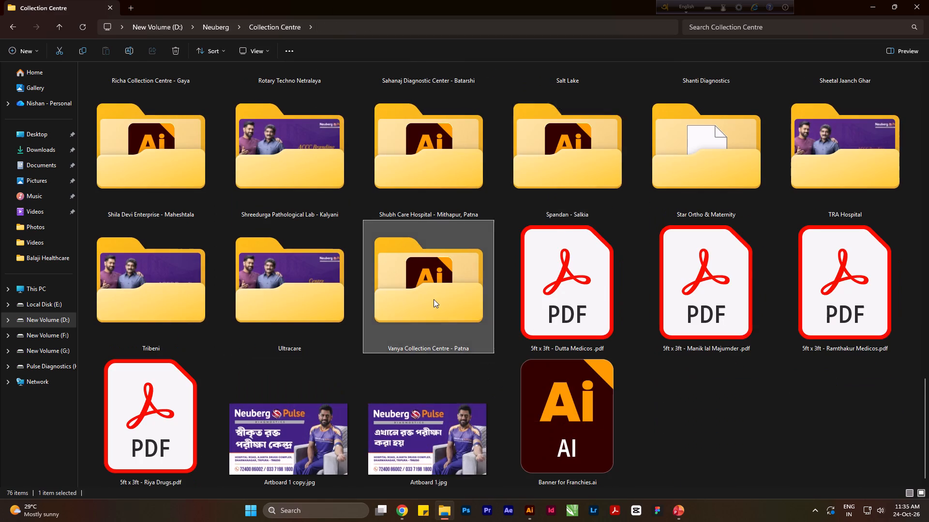
pyautogui.click(290, 26)
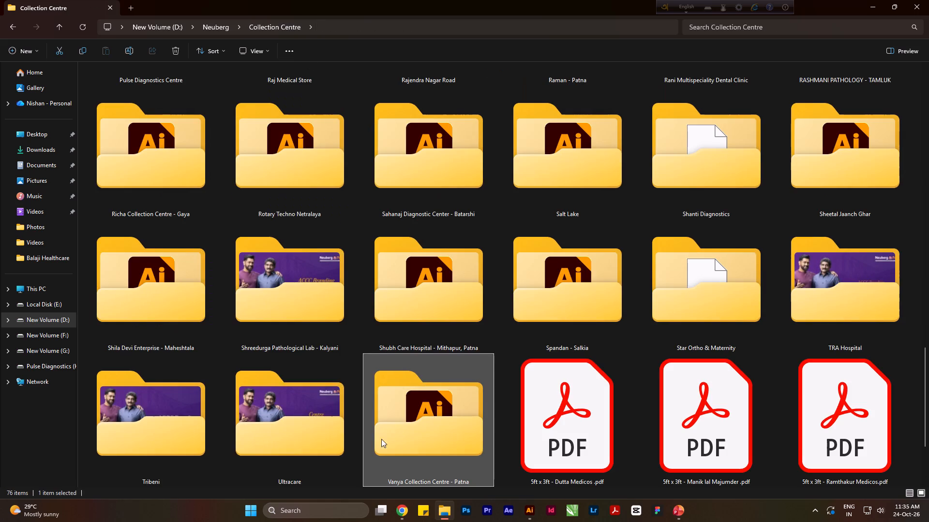
# Examine the branding previews in the Ultracare, Salt Lake, Pulse Diagnostics Centre and Raj Medical Store folders.
pyautogui.doubleClick(288, 429)
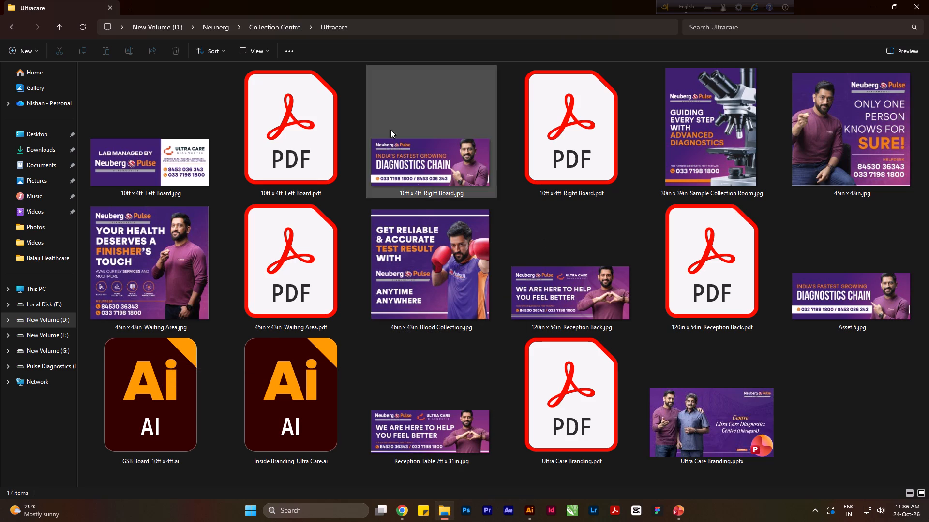
pyautogui.click(275, 24)
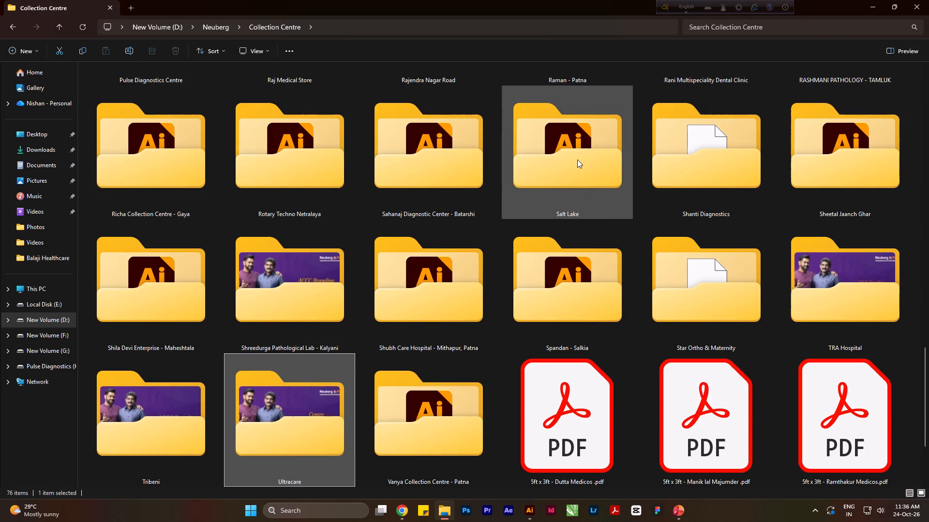
pyautogui.doubleClick(577, 159)
pyautogui.click(278, 30)
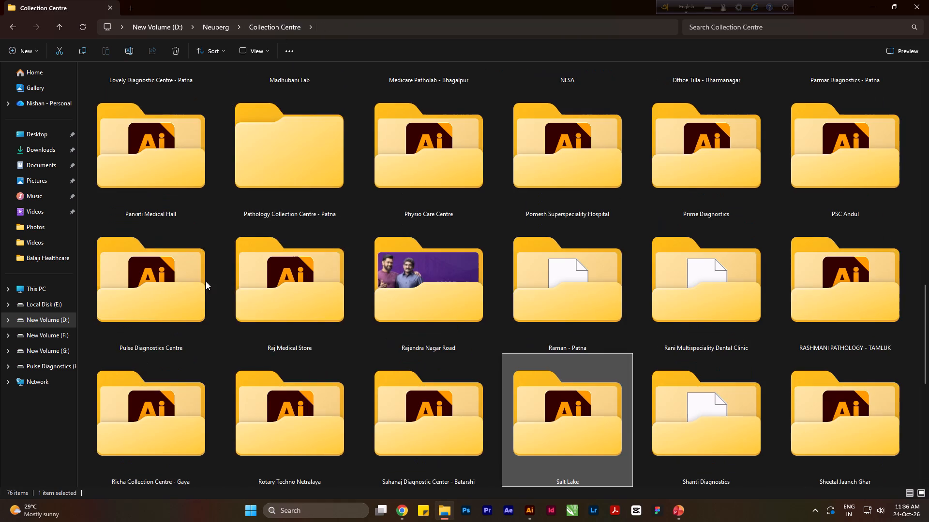
pyautogui.doubleClick(153, 282)
pyautogui.click(282, 29)
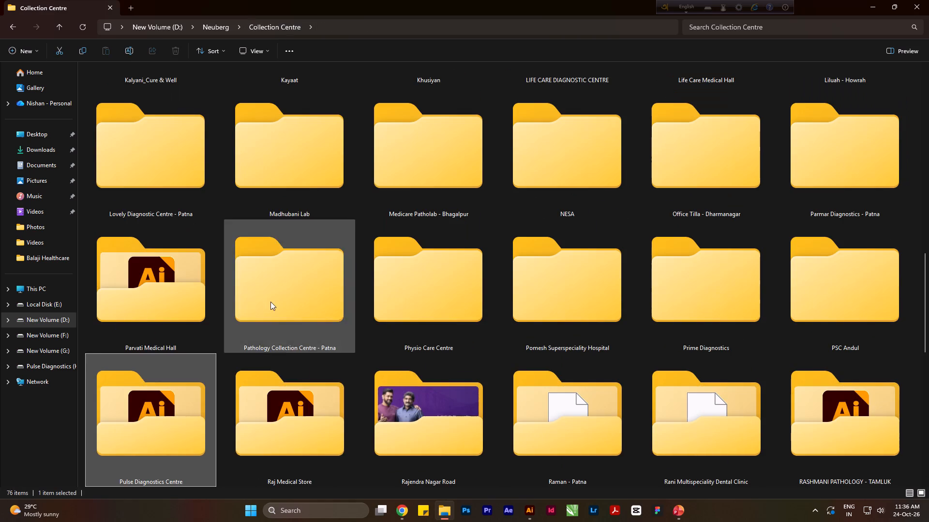
pyautogui.doubleClick(280, 401)
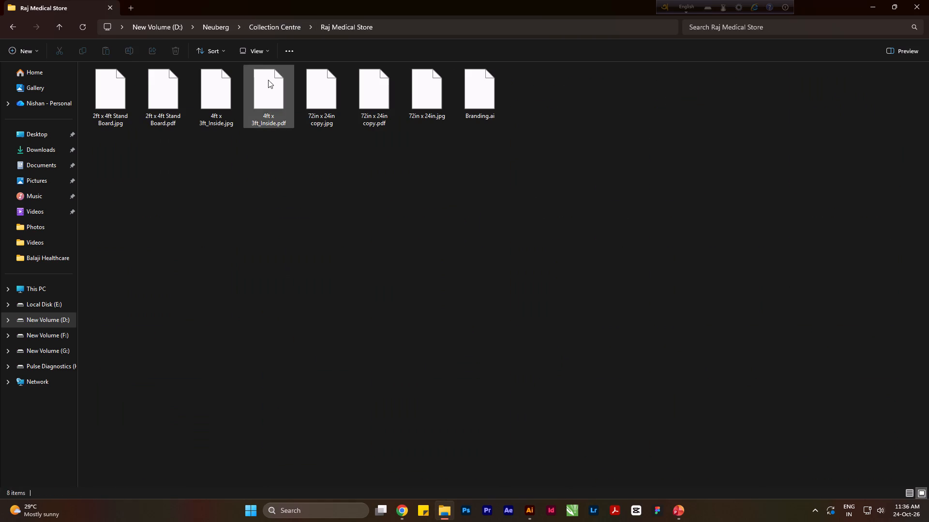
pyautogui.click(265, 51)
pyautogui.click(267, 79)
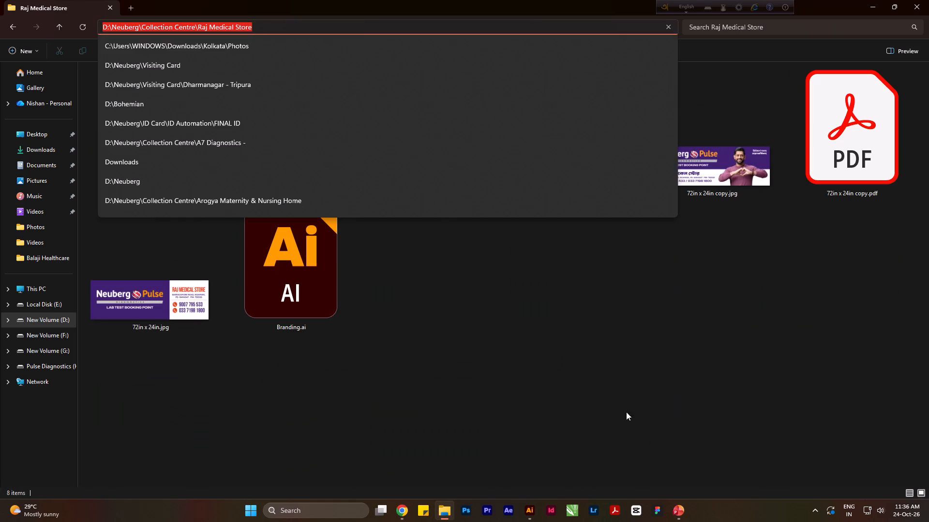
pyautogui.click(593, 368)
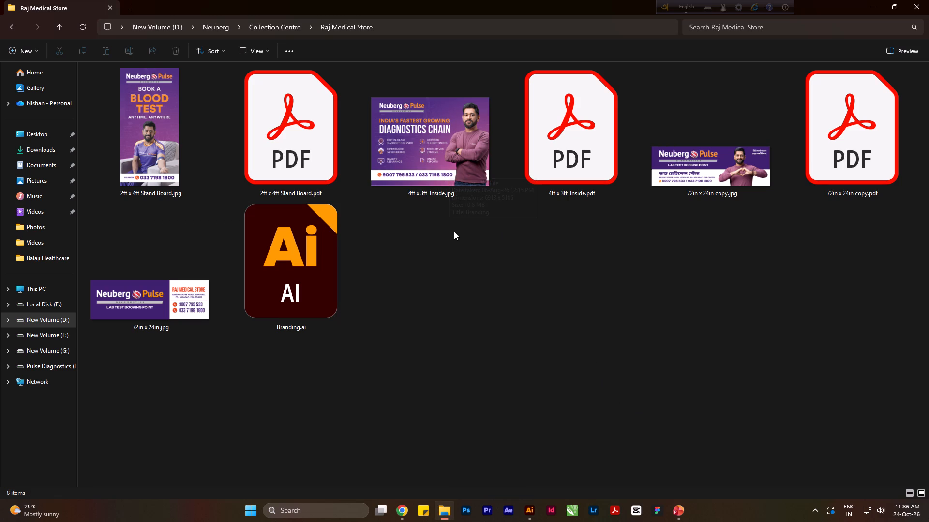
pyautogui.click(263, 23)
# Open Branding Design.ai from the Medicare Patholab - Bhagalpur folder in Illustrator.
pyautogui.doubleClick(428, 151)
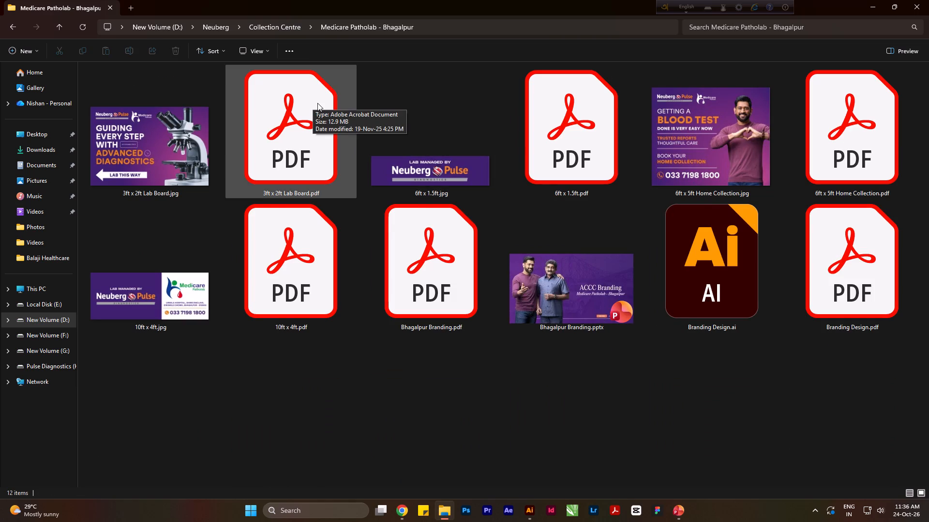
pyautogui.doubleClick(688, 251)
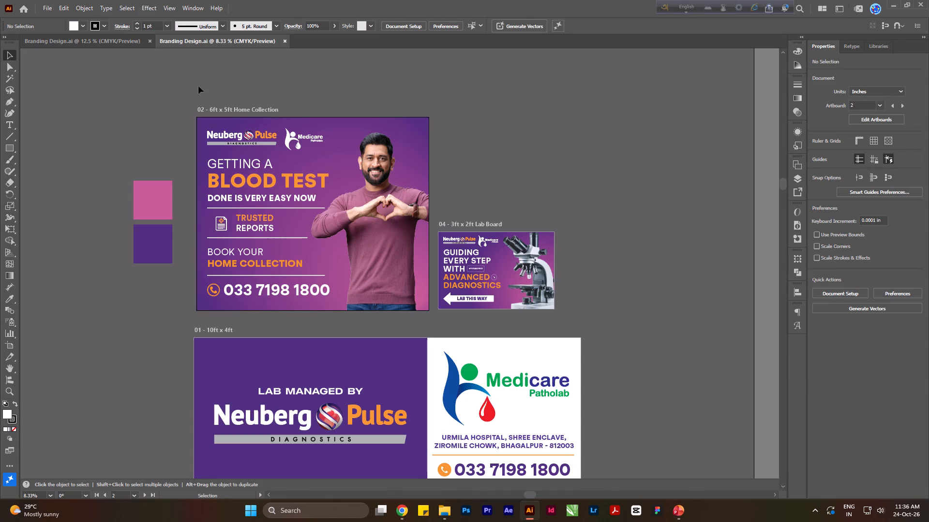
# Copy the 6ft x 5ft Home Collection artwork into the Balaji Healthcare document and place it overlapping the lower part of the 66in x 48in artboard.
pyautogui.moveTo(210, 87); pyautogui.dragTo(390, 316)
pyautogui.hotkey('ctrl', 'c')
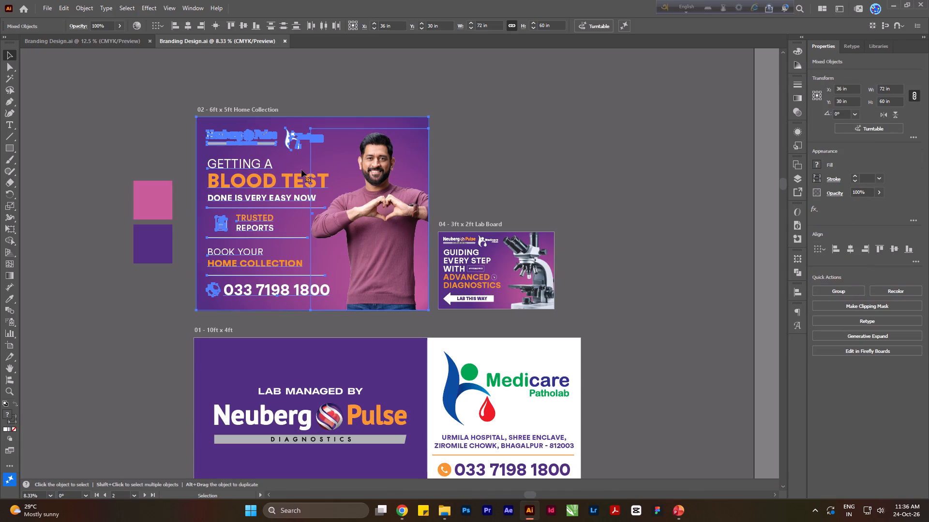
pyautogui.click(111, 43)
pyautogui.hotkey('ctrl', 'v')
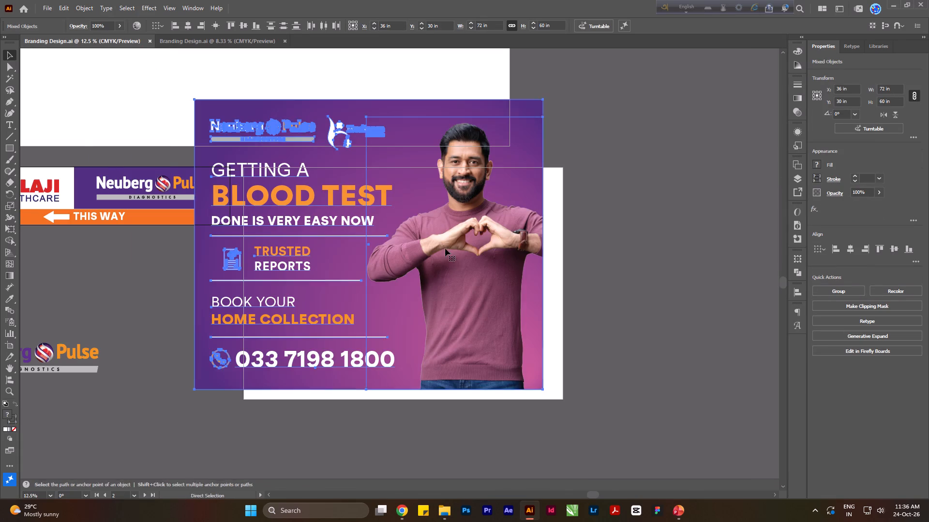
pyautogui.moveTo(457, 255); pyautogui.dragTo(575, 351)
pyautogui.click(687, 139)
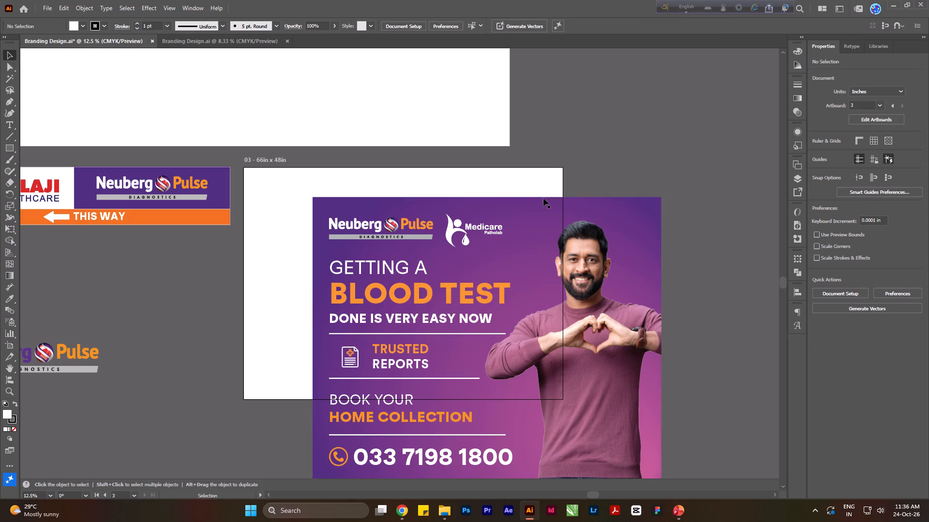
# Resize the pasted purple gradient background rectangle to 66 in wide by 48 in high, with proportions unlinked.
pyautogui.moveTo(543, 199); pyautogui.dragTo(512, 168)
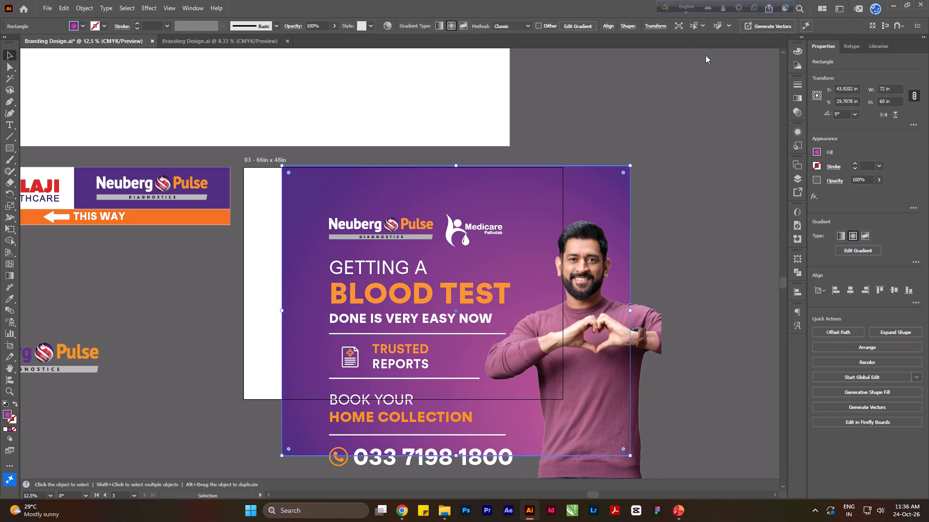
pyautogui.moveTo(895, 90); pyautogui.dragTo(816, 90)
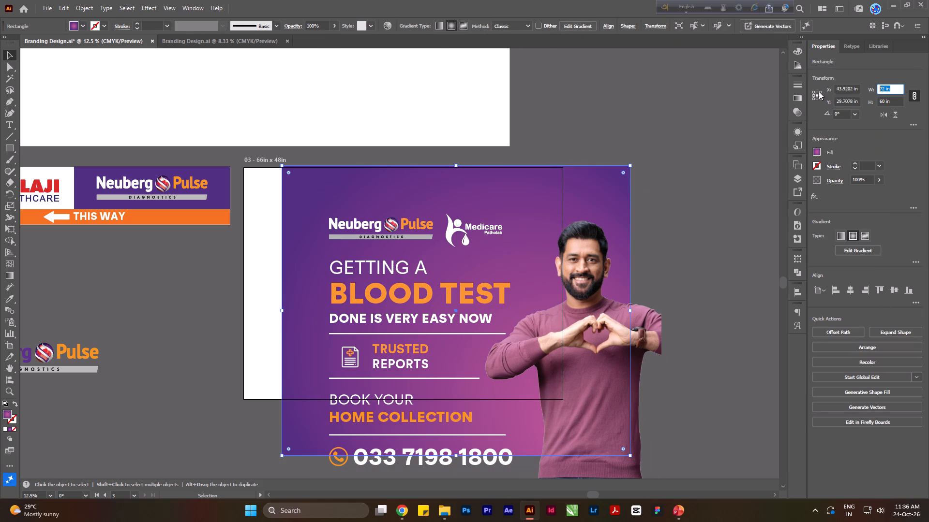
pyautogui.click(915, 93)
pyautogui.moveTo(896, 87); pyautogui.dragTo(832, 90)
pyautogui.write('66')
pyautogui.press('Tab')
pyautogui.write('48')
pyautogui.press('Return')
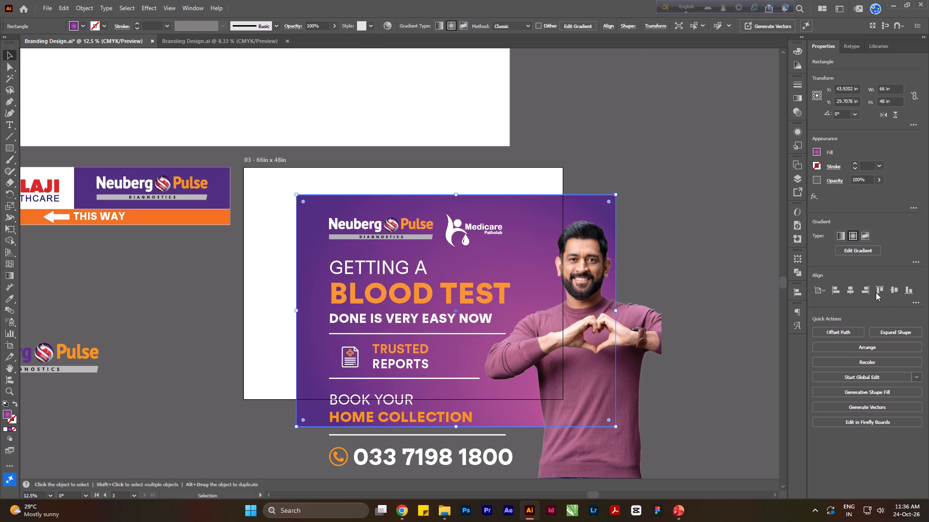
# Centre the gradient background on the 66in x 48in artboard so it fills it.
pyautogui.click(908, 300)
pyautogui.click(915, 302)
pyautogui.click(866, 332)
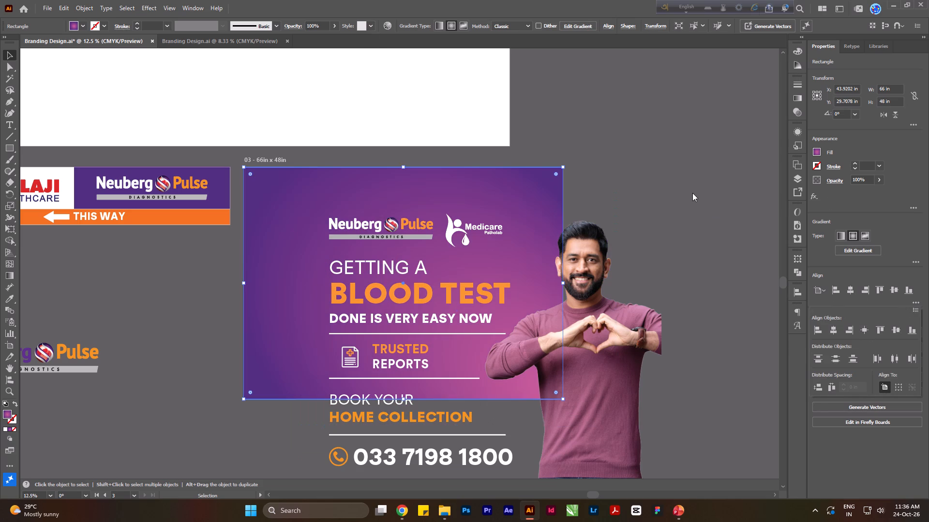
pyautogui.click(692, 193)
# Delete the Medicare Patholab logo from the pasted artwork.
pyautogui.click(401, 237)
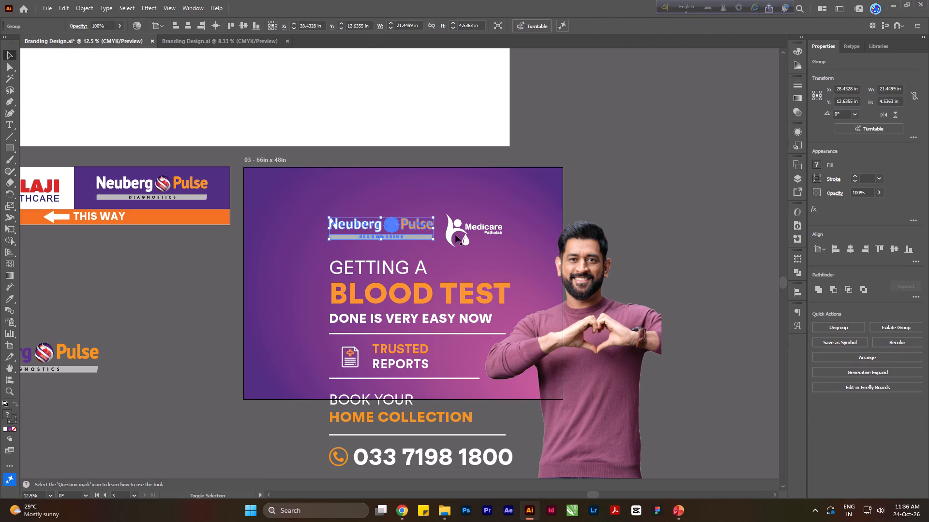
pyautogui.click(451, 230)
pyautogui.press('Delete')
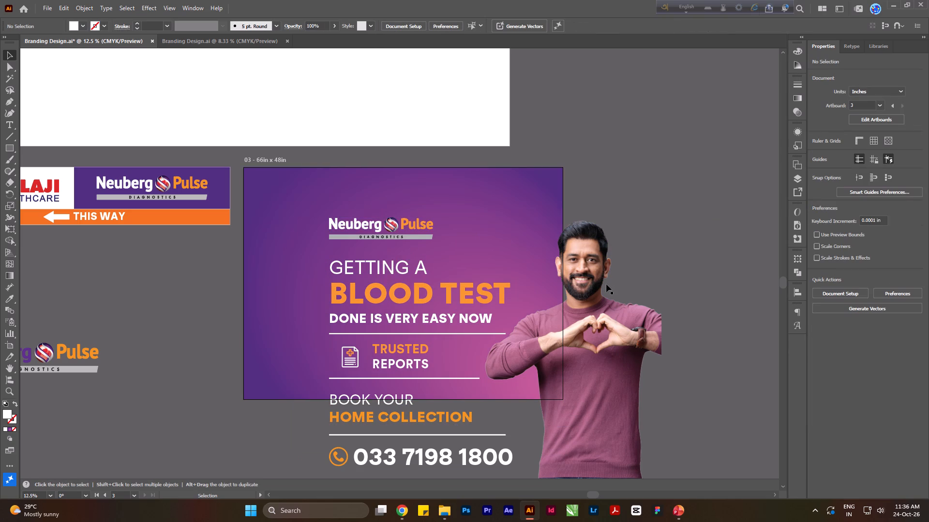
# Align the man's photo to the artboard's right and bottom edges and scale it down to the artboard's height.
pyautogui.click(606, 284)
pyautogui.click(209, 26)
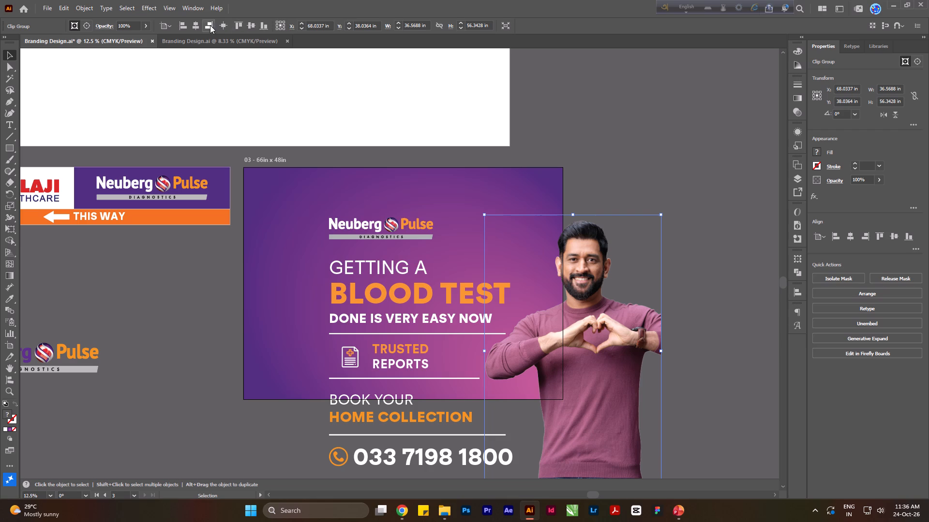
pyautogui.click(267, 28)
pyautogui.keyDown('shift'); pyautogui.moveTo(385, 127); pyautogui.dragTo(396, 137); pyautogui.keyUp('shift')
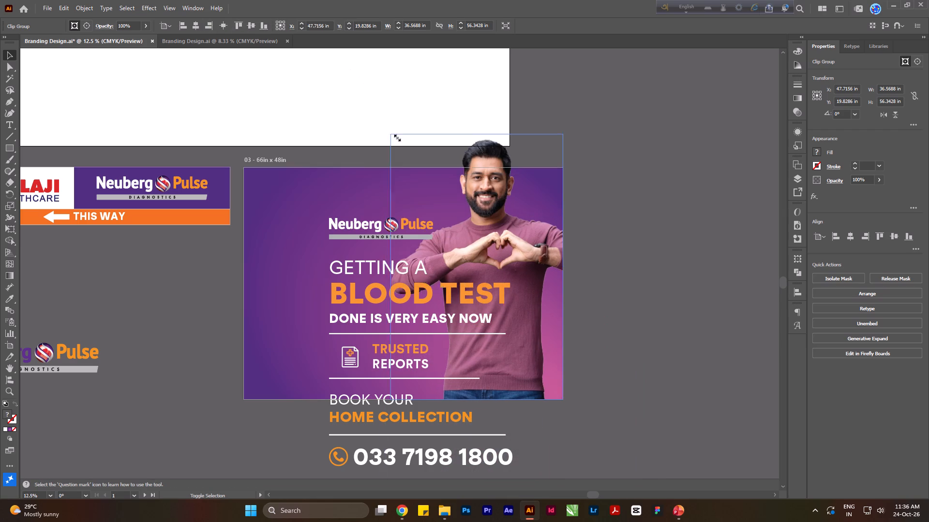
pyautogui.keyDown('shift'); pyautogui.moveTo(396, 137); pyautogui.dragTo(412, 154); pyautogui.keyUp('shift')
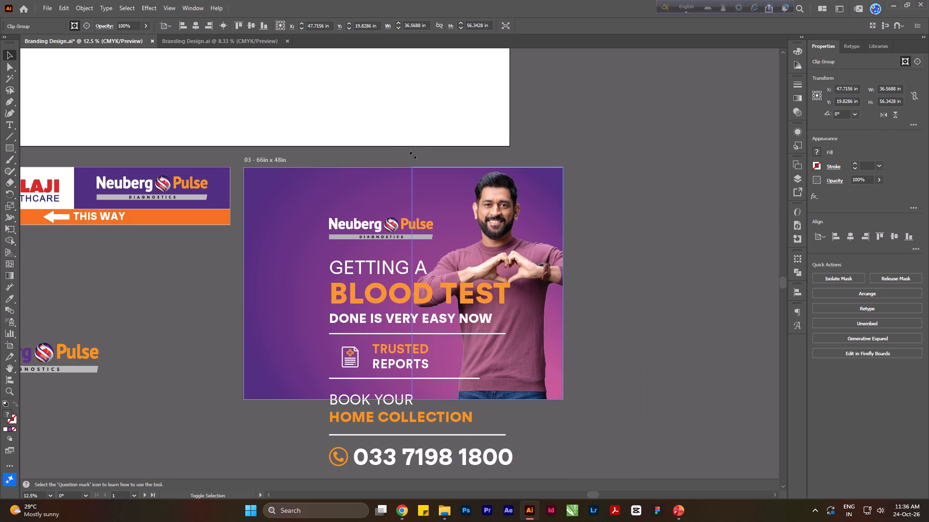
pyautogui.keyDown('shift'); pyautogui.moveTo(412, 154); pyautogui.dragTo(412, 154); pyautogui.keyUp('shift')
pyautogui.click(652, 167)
# Scale the Neuberg Pulse logo, texts, dividers and phone row together to about 31 x 42.6 in and place them over the artboard's left part.
pyautogui.click(402, 239)
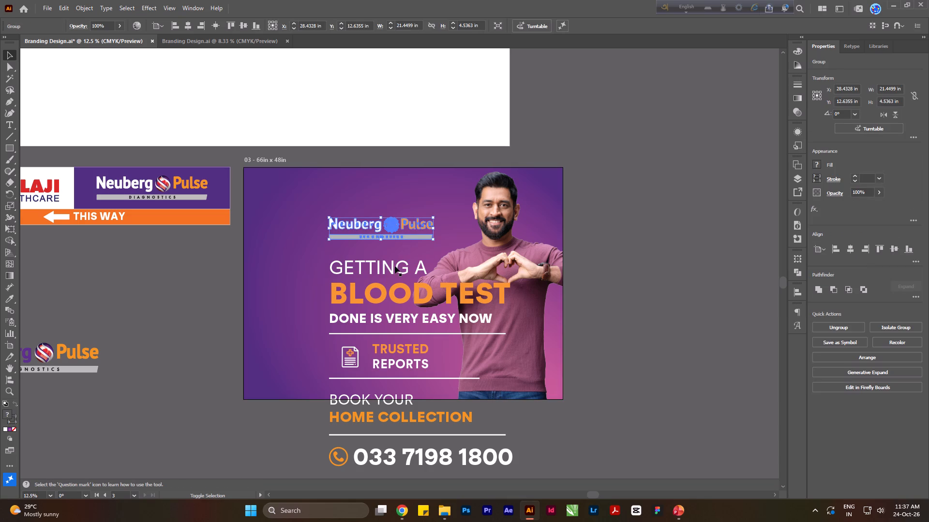
pyautogui.keyDown('shift'); pyautogui.click(394, 268); pyautogui.keyUp('shift')
pyautogui.keyDown('shift'); pyautogui.click(385, 334); pyautogui.keyUp('shift')
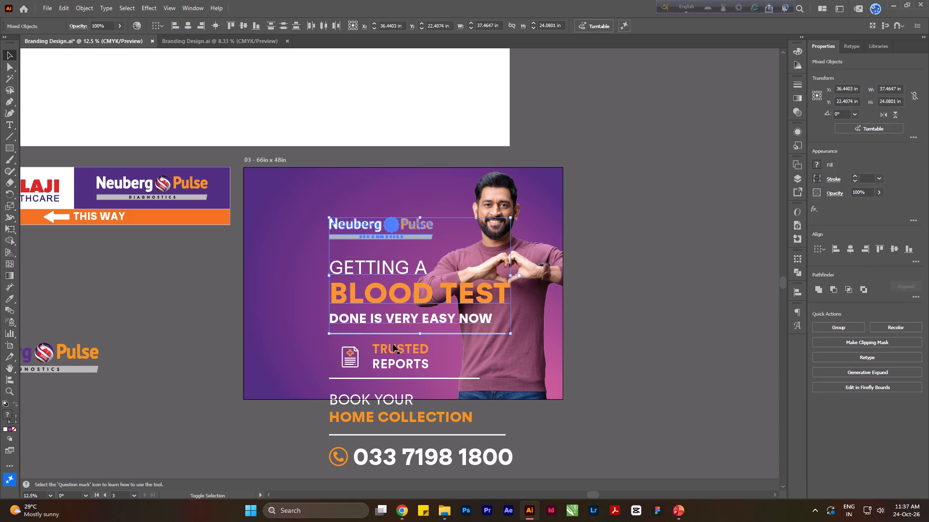
pyautogui.keyDown('shift'); pyautogui.click(393, 348); pyautogui.keyUp('shift')
pyautogui.keyDown('shift'); pyautogui.click(358, 359); pyautogui.keyUp('shift')
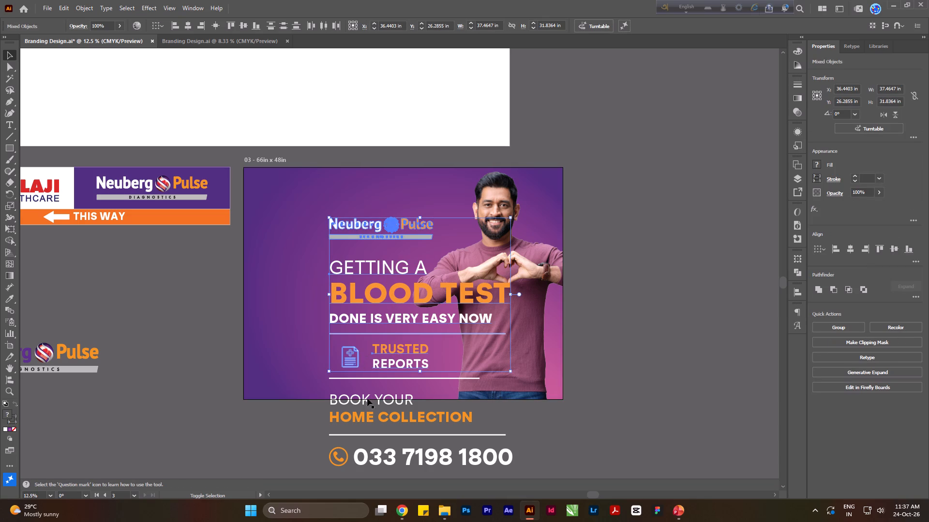
pyautogui.keyDown('shift'); pyautogui.click(369, 379); pyautogui.keyUp('shift')
pyautogui.keyDown('shift'); pyautogui.click(370, 392); pyautogui.keyUp('shift')
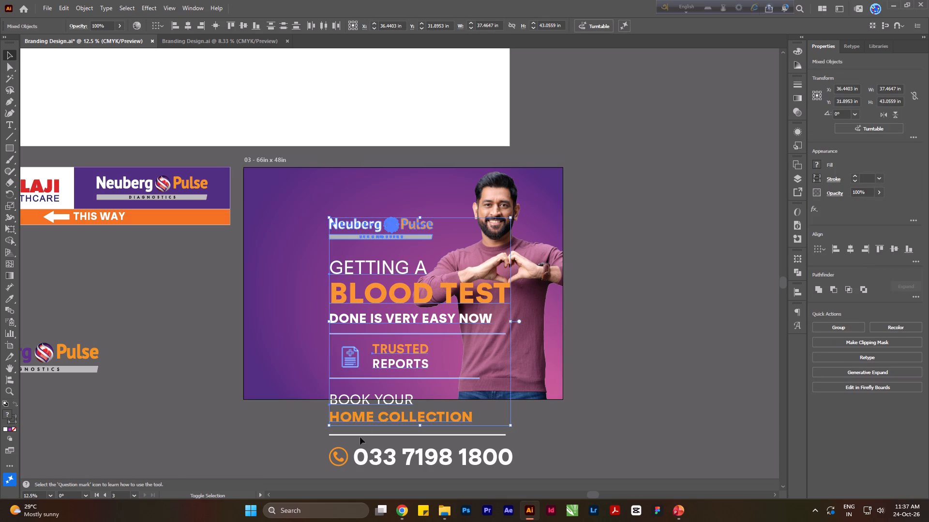
pyautogui.keyDown('shift'); pyautogui.click(360, 436); pyautogui.keyUp('shift')
pyautogui.keyDown('shift'); pyautogui.click(360, 435); pyautogui.keyUp('shift')
pyautogui.keyDown('shift'); pyautogui.click(360, 450); pyautogui.keyUp('shift')
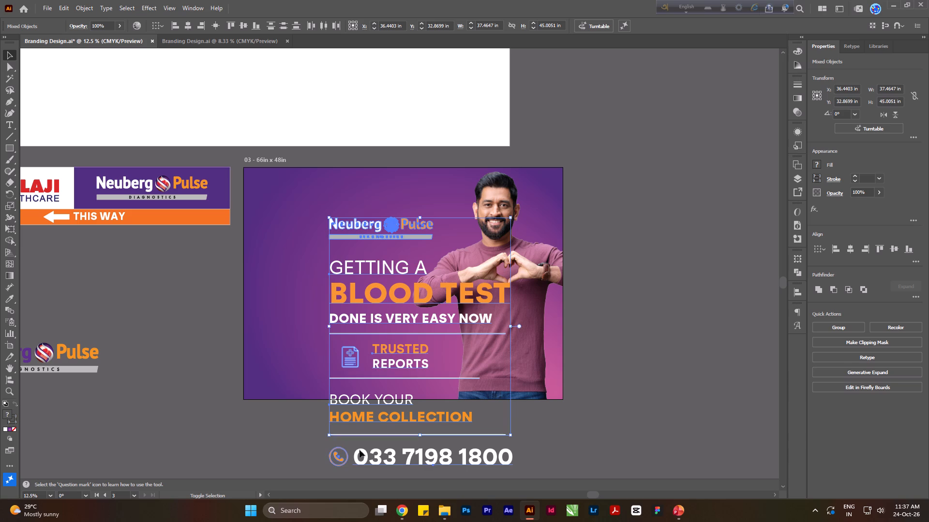
pyautogui.keyDown('shift'); pyautogui.moveTo(511, 472); pyautogui.dragTo(482, 447); pyautogui.keyUp('shift')
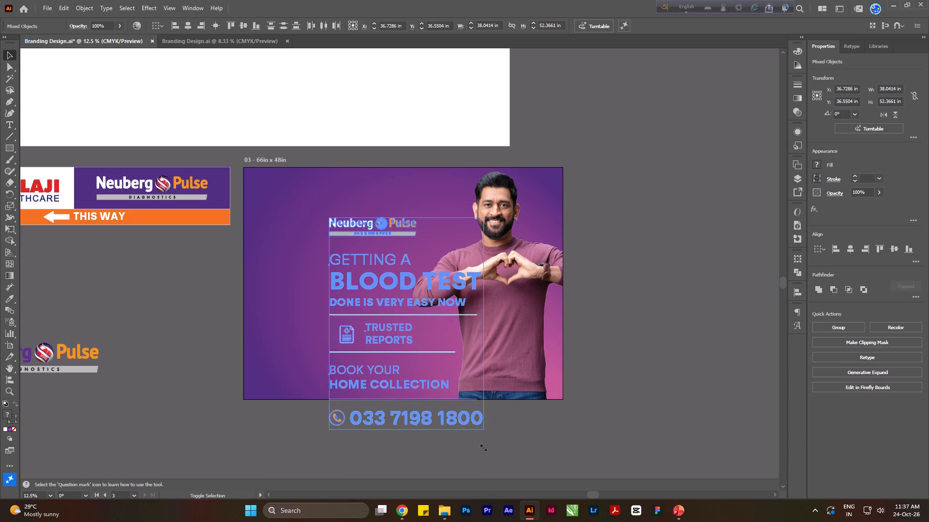
pyautogui.keyDown('shift'); pyautogui.moveTo(482, 447); pyautogui.dragTo(482, 444); pyautogui.keyUp('shift')
pyautogui.moveTo(436, 387); pyautogui.dragTo(372, 349)
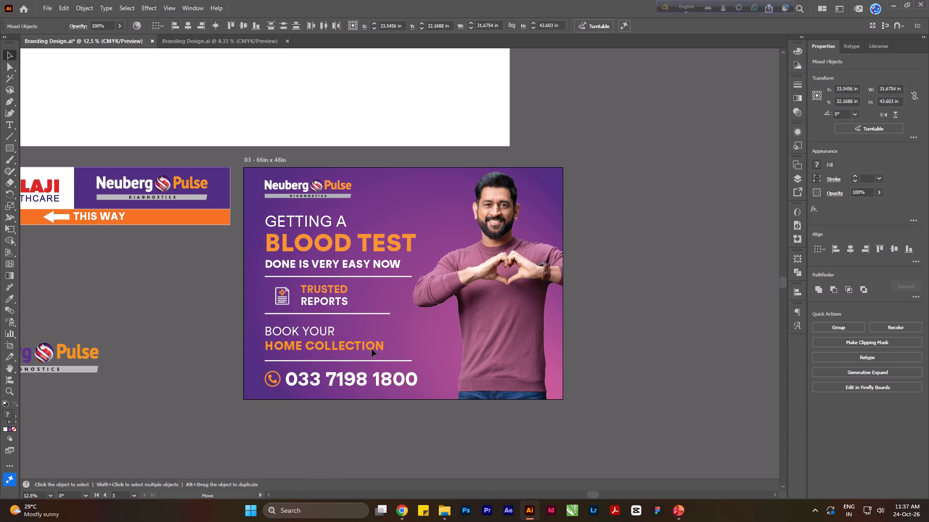
pyautogui.moveTo(372, 349); pyautogui.dragTo(371, 350)
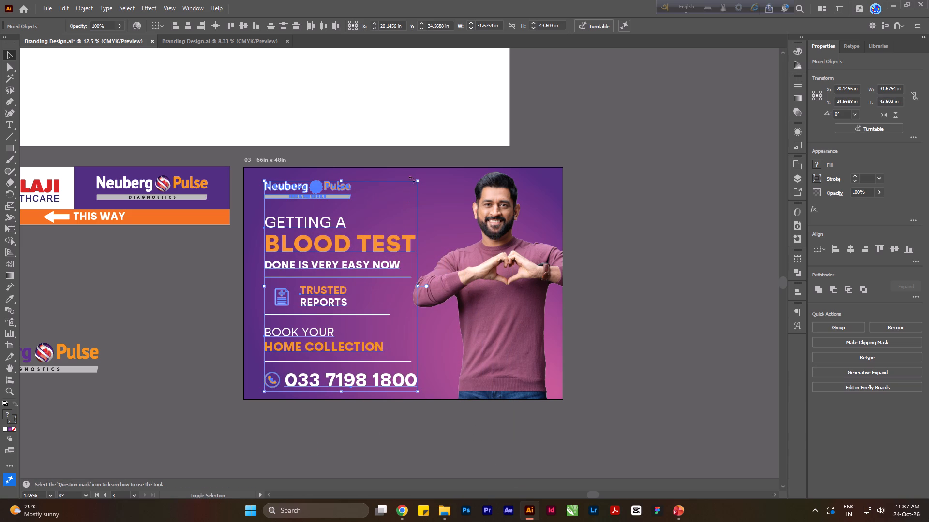
pyautogui.keyDown('shift'); pyautogui.click(417, 179); pyautogui.keyUp('shift')
pyautogui.click(368, 251)
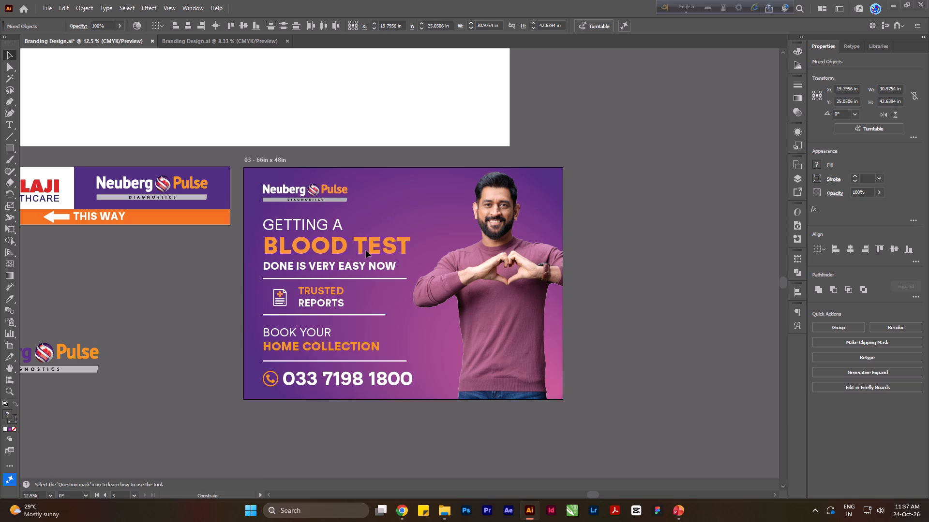
pyautogui.click(690, 213)
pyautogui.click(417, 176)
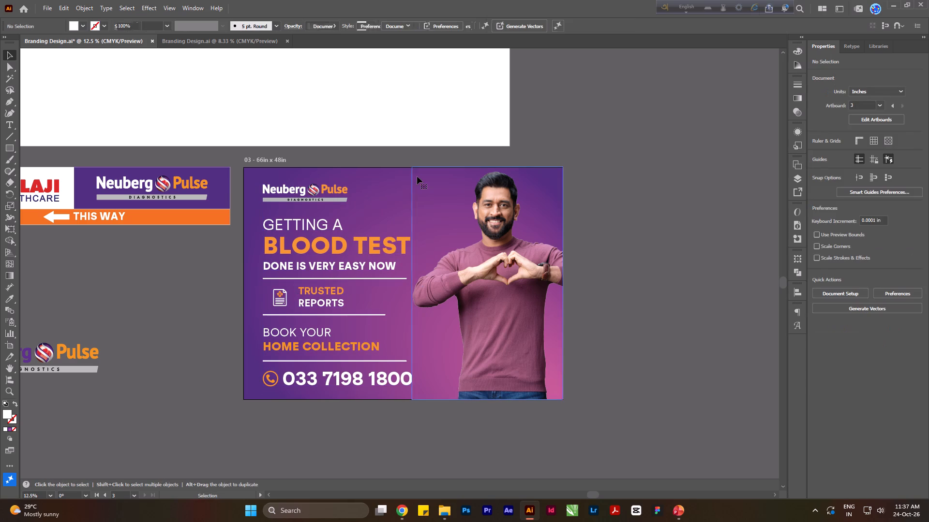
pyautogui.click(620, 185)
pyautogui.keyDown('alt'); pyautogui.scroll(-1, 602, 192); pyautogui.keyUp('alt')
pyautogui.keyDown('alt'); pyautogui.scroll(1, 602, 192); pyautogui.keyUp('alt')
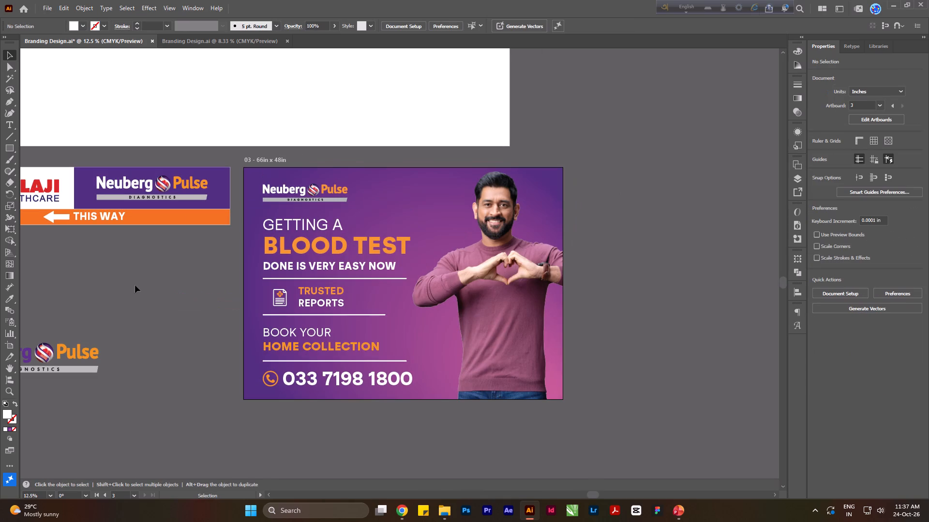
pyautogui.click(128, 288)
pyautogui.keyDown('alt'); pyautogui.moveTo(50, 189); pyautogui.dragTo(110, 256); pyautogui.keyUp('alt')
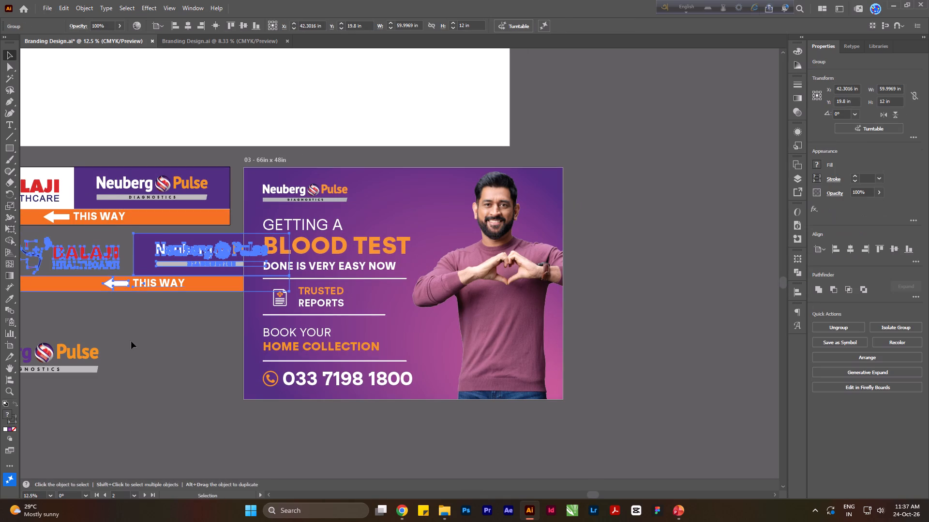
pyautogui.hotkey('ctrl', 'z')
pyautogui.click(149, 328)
# Ungroup the THIS WAY sign artwork and place a copy of its Balaji Healthcare logo above the 66in x 48in artboard's upper-right corner.
pyautogui.click(56, 186)
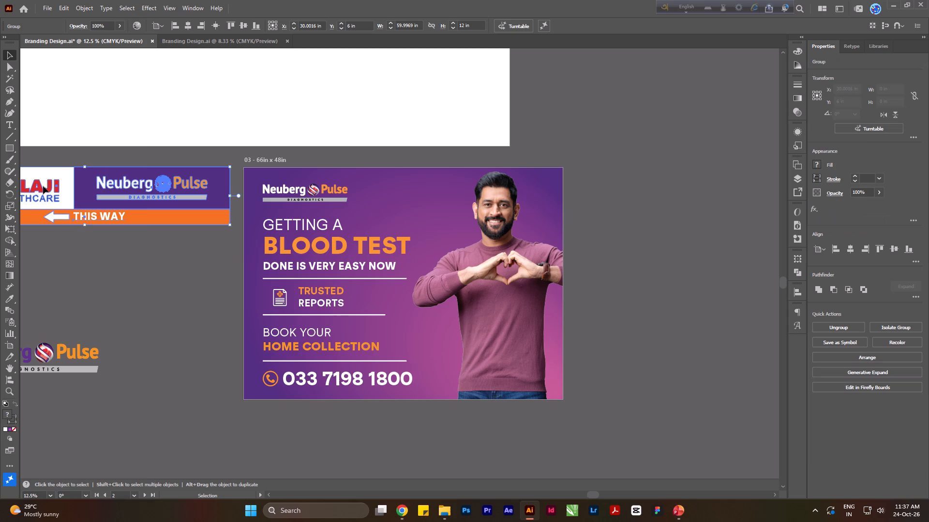
pyautogui.rightClick(42, 186)
pyautogui.click(103, 274)
pyautogui.click(176, 274)
pyautogui.keyDown('alt'); pyautogui.moveTo(51, 185); pyautogui.dragTo(77, 229); pyautogui.keyUp('alt')
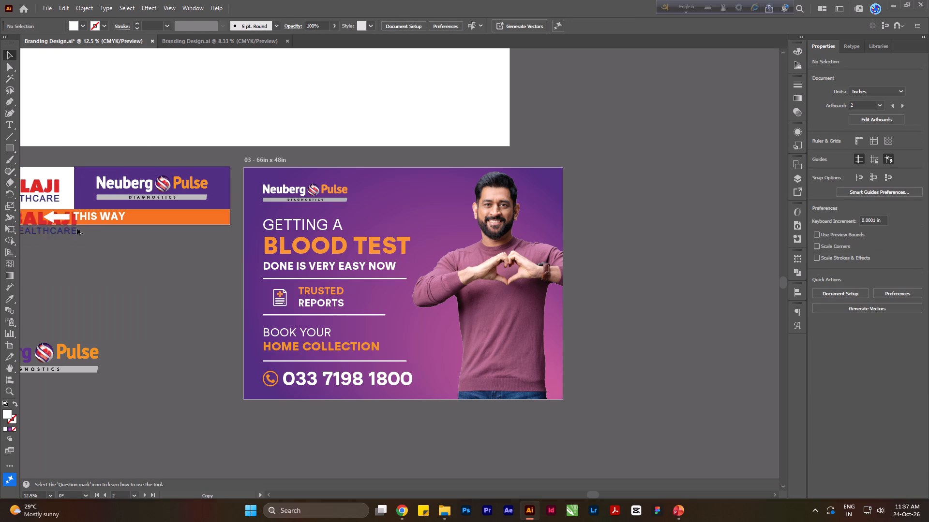
pyautogui.keyDown('alt'); pyautogui.moveTo(77, 229); pyautogui.dragTo(630, 147); pyautogui.keyUp('alt')
pyautogui.click(753, 189)
# Scale the Balaji Healthcare logo copy to about 12.2 x 4.3 in, place it beside the Neuberg Pulse logo and bring it to front.
pyautogui.click(608, 146)
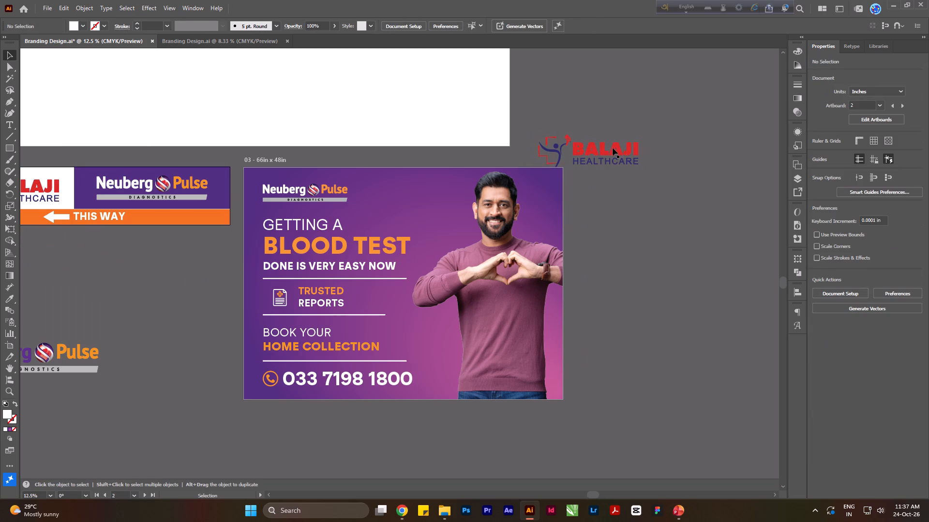
pyautogui.click(622, 153)
pyautogui.keyDown('shift'); pyautogui.moveTo(639, 167); pyautogui.dragTo(619, 155); pyautogui.keyUp('shift')
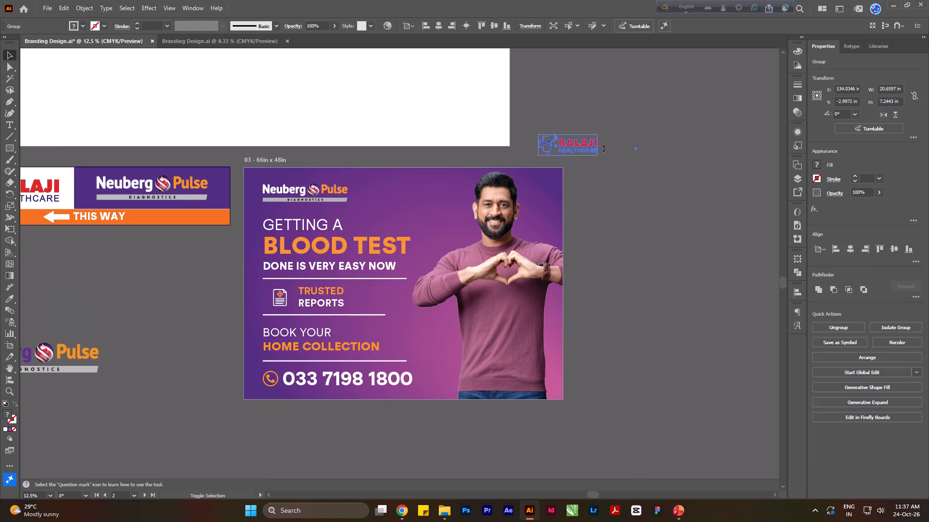
pyautogui.moveTo(584, 142); pyautogui.dragTo(401, 192)
pyautogui.hotkey('ctrl', 'shift', ']')
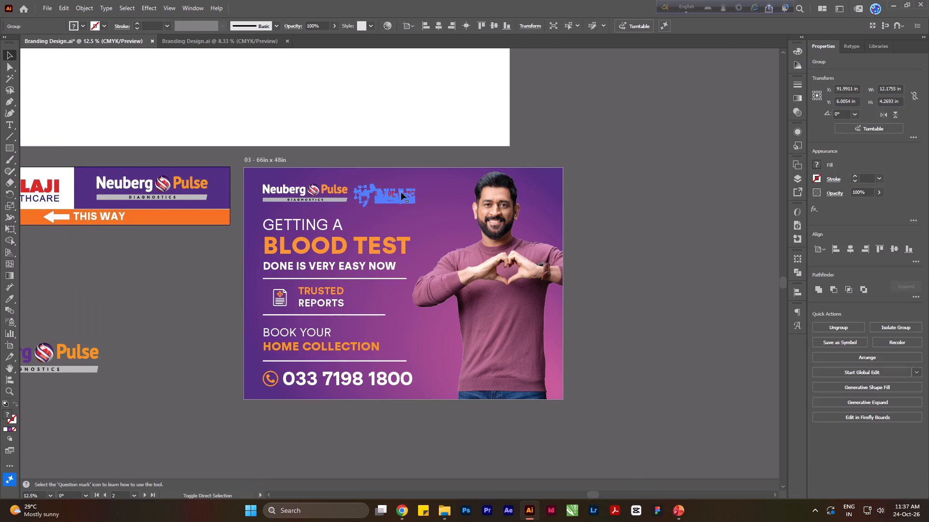
# Enlarge the Balaji Healthcare logo to about 14.1 x 5 in and fine-tune its spacing from the Neuberg Pulse logo.
pyautogui.keyDown('alt'); pyautogui.scroll(2, 400, 192); pyautogui.keyUp('alt')
pyautogui.moveTo(388, 200); pyautogui.dragTo(394, 197)
pyautogui.keyDown('shift'); pyautogui.moveTo(435, 174); pyautogui.dragTo(454, 165); pyautogui.keyUp('shift')
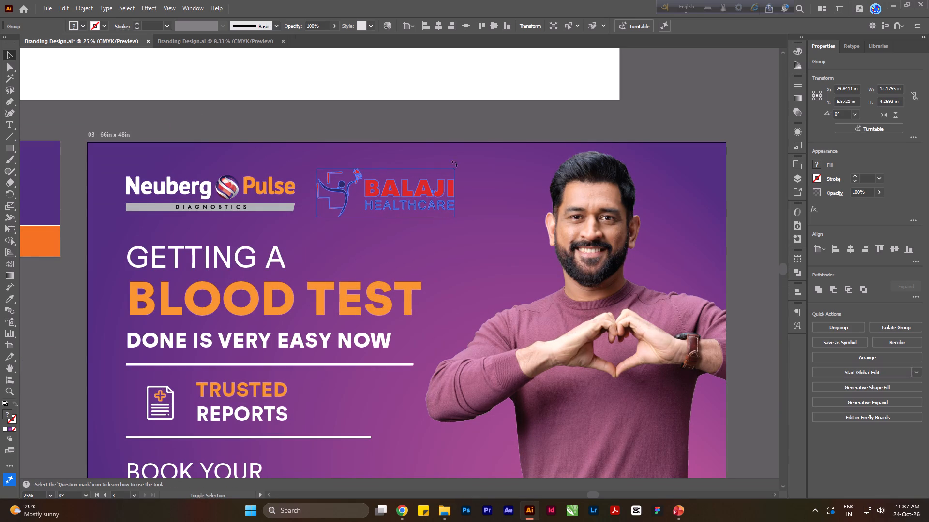
pyautogui.click(442, 117)
pyautogui.keyDown('alt'); pyautogui.scroll(1, 411, 183); pyautogui.keyUp('alt')
pyautogui.moveTo(428, 197); pyautogui.dragTo(435, 197)
pyautogui.keyDown('alt'); pyautogui.scroll(-1, 387, 190); pyautogui.keyUp('alt')
pyautogui.click(392, 140)
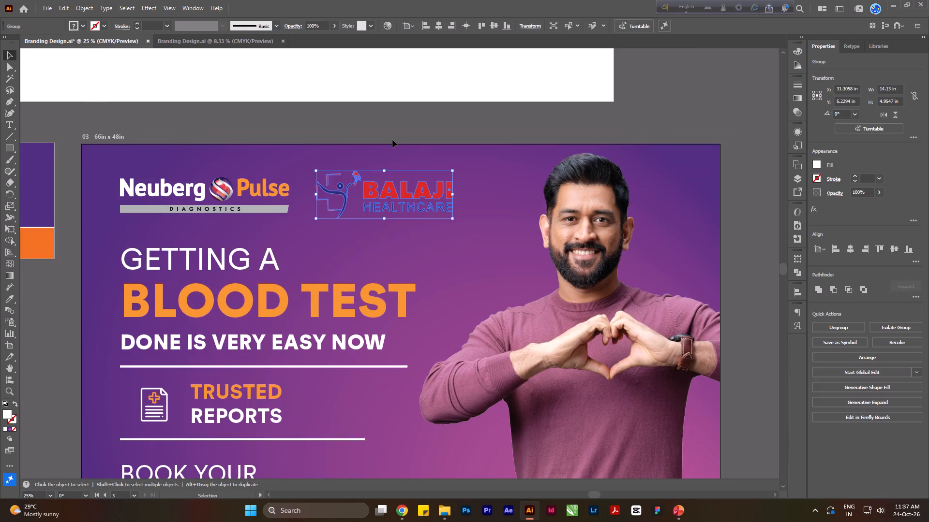
# Delete the man's photo from the 66in x 48in artboard.
pyautogui.keyDown('alt'); pyautogui.scroll(-1, 392, 139); pyautogui.keyUp('alt')
pyautogui.moveTo(500, 254); pyautogui.dragTo(569, 252)
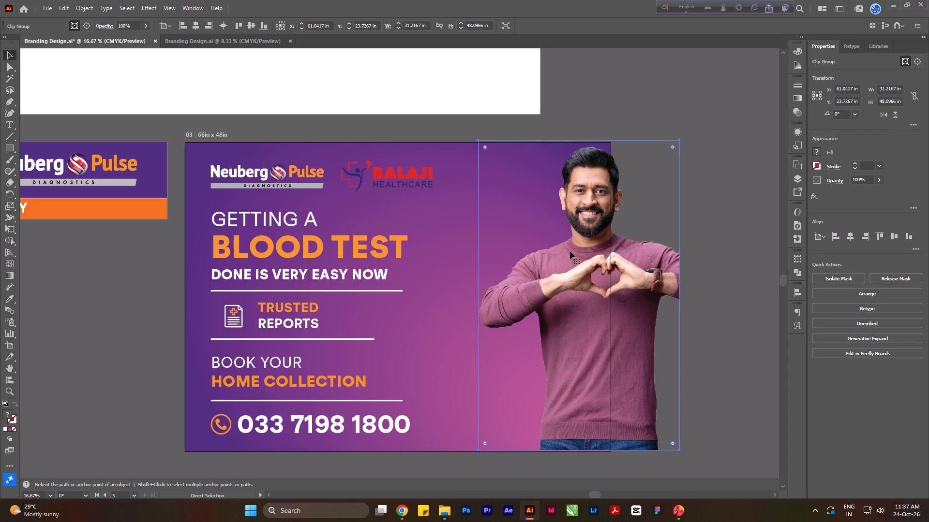
pyautogui.press('Delete')
# Delete the TRUSTED REPORTS text, its report icon and the divider line beneath them.
pyautogui.click(272, 319)
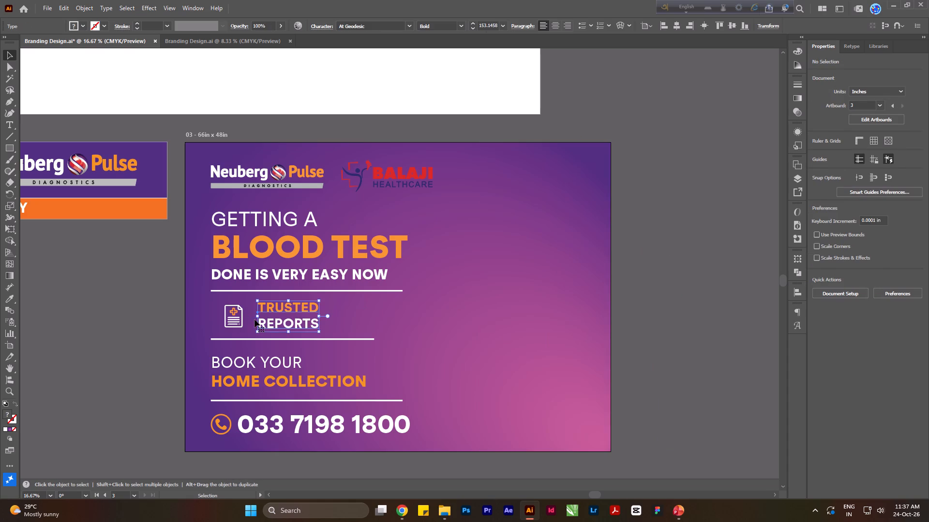
pyautogui.keyDown('shift'); pyautogui.click(237, 319); pyautogui.keyUp('shift')
pyautogui.press('Delete')
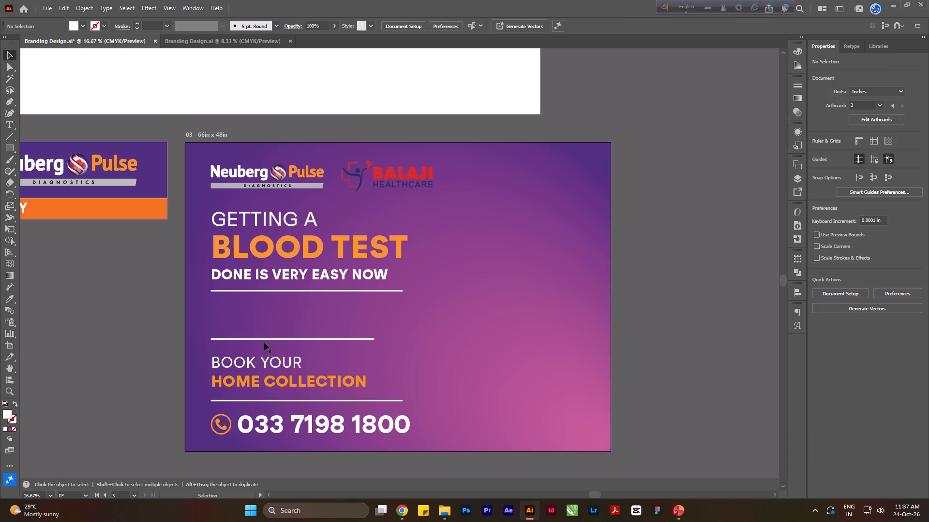
pyautogui.click(266, 339)
pyautogui.press('Delete')
# Move BOOK YOUR HOME COLLECTION up under the first divider, enlarge it to about 29.8 in wide, and raise the lower divider beneath it.
pyautogui.moveTo(278, 362); pyautogui.dragTo(297, 312)
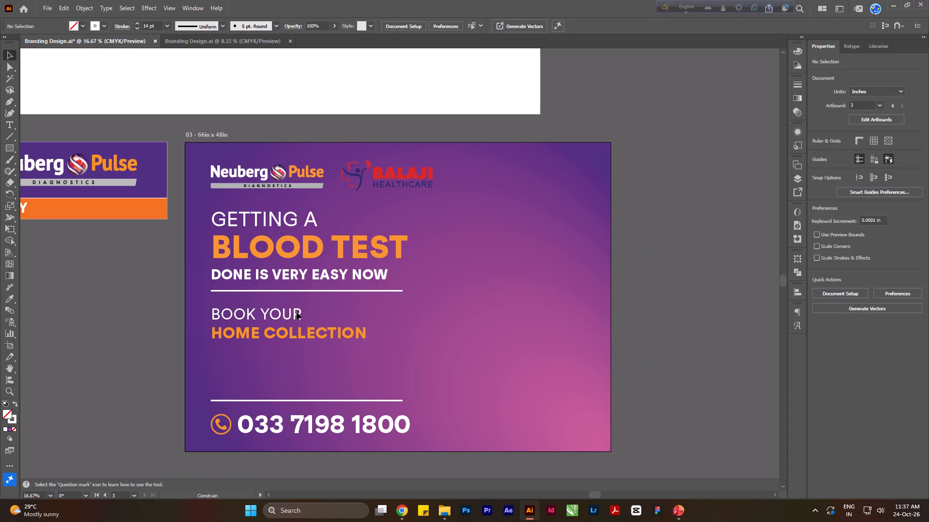
pyautogui.moveTo(297, 312); pyautogui.dragTo(299, 309)
pyautogui.keyDown('shift'); pyautogui.moveTo(366, 338); pyautogui.dragTo(403, 356); pyautogui.keyUp('shift')
pyautogui.moveTo(314, 401); pyautogui.dragTo(314, 364)
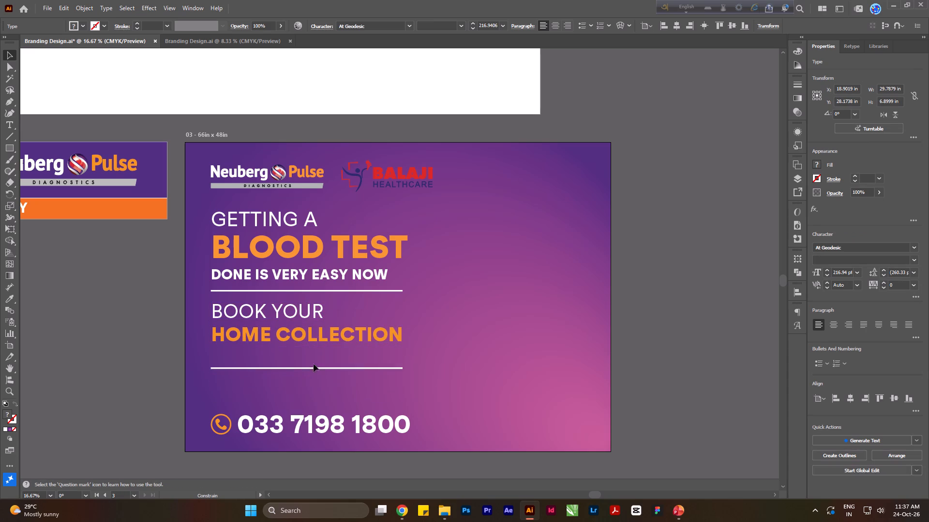
pyautogui.moveTo(314, 364); pyautogui.dragTo(314, 359)
# Enlarge the BLOOD TEST headline, BOOK YOUR HOME COLLECTION text and both dividers together to nearly the combined width of the two logos.
pyautogui.keyDown('shift'); pyautogui.click(297, 336); pyautogui.keyUp('shift')
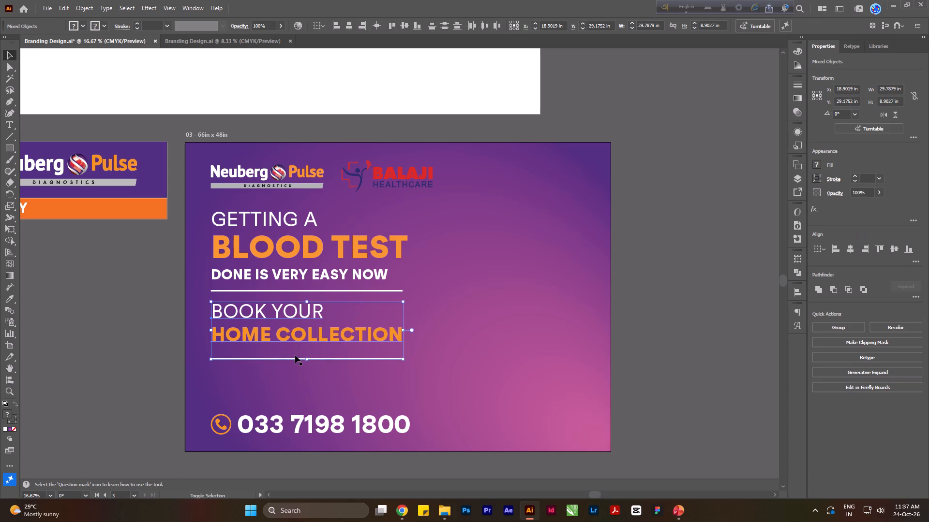
pyautogui.keyDown('shift'); pyautogui.click(298, 290); pyautogui.keyUp('shift')
pyautogui.keyDown('shift'); pyautogui.click(470, 277); pyautogui.keyUp('shift')
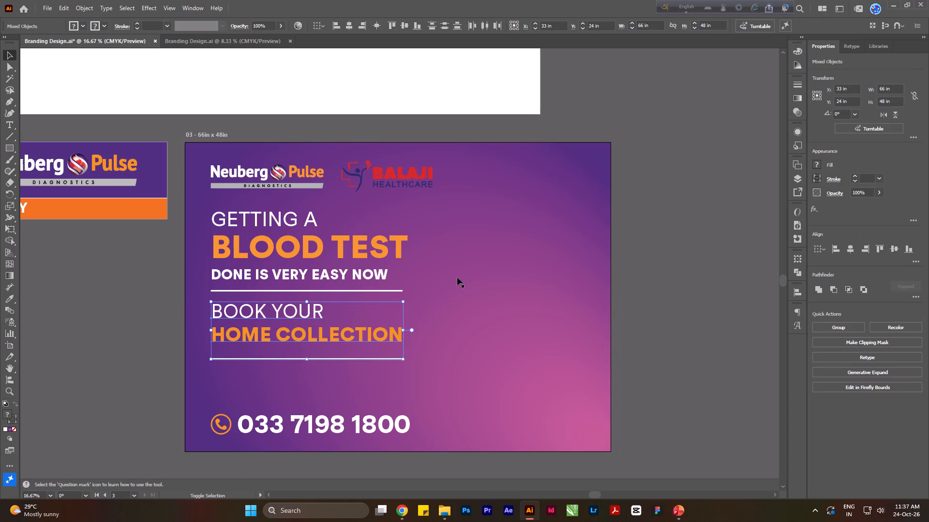
pyautogui.keyDown('shift'); pyautogui.click(388, 291); pyautogui.keyUp('shift')
pyautogui.keyDown('shift'); pyautogui.click(380, 278); pyautogui.keyUp('shift')
pyautogui.click(381, 277)
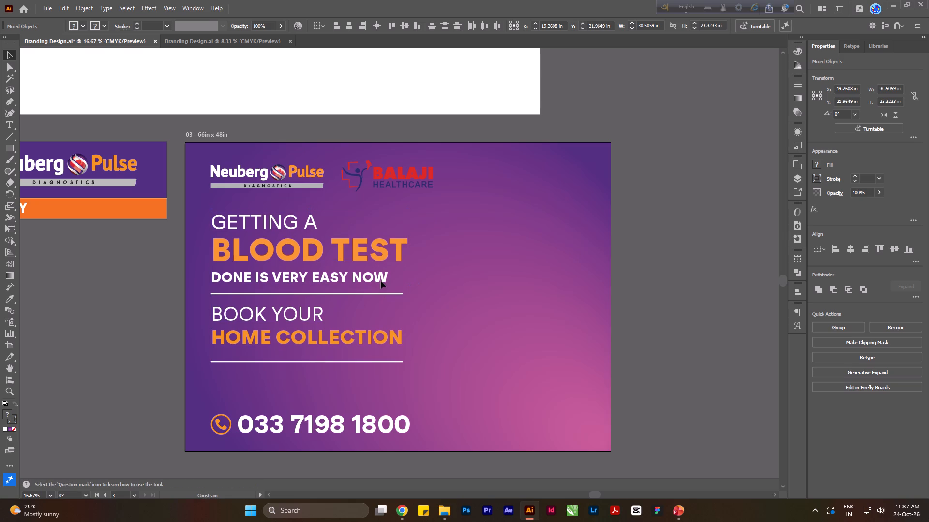
pyautogui.keyDown('shift'); pyautogui.moveTo(407, 358); pyautogui.dragTo(430, 391); pyautogui.keyUp('shift')
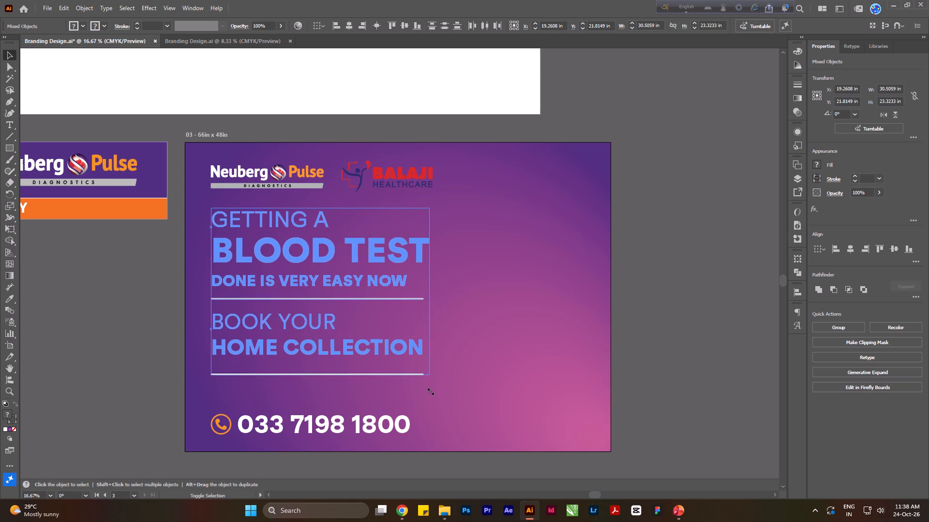
pyautogui.keyDown('shift'); pyautogui.moveTo(430, 391); pyautogui.dragTo(430, 391); pyautogui.keyUp('shift')
# Move the phone number row up to just beneath the lower divider line.
pyautogui.moveTo(372, 428); pyautogui.dragTo(378, 405)
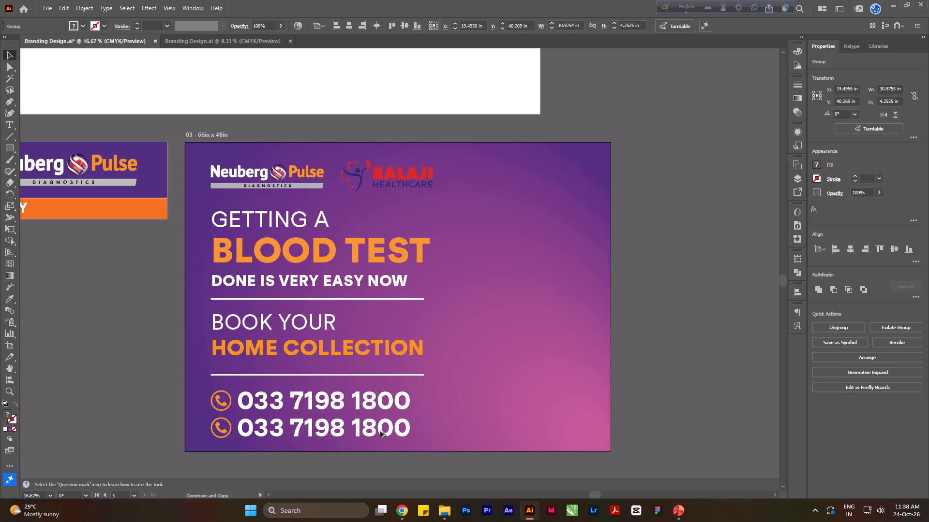
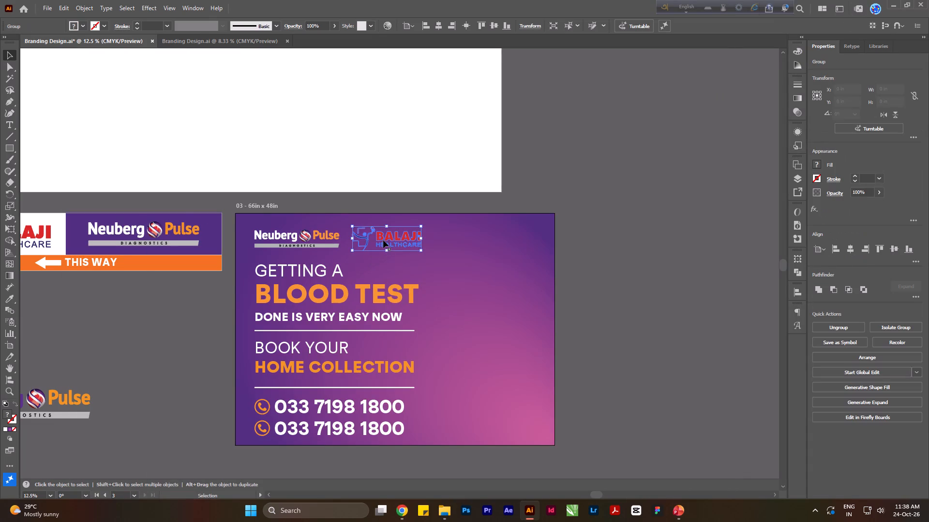
# Recolour the Balaji Healthcare logo on the 66in x 48in board to solid white.
pyautogui.keyDown('alt'); pyautogui.scroll(3, 385, 240); pyautogui.keyUp('alt')
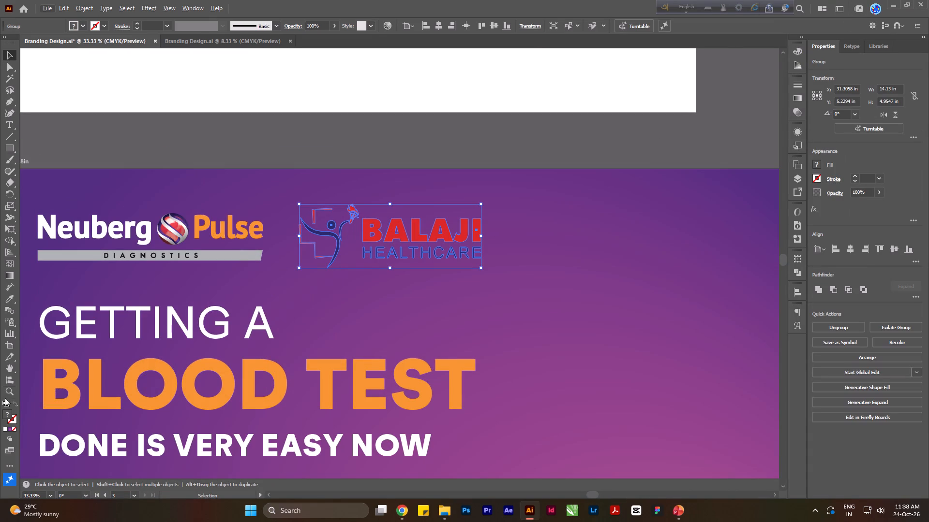
pyautogui.click(4, 429)
pyautogui.click(370, 147)
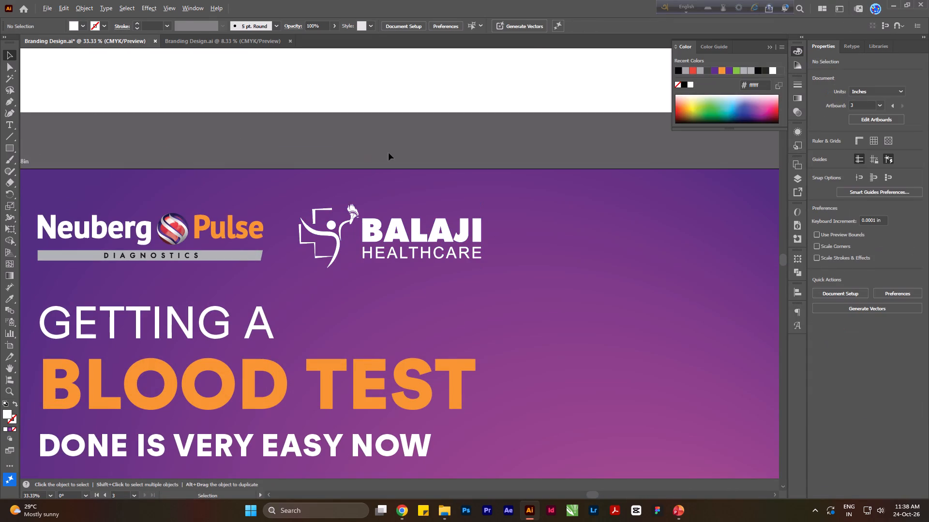
pyautogui.click(770, 48)
pyautogui.click(508, 135)
# Align the Neuberg Pulse and Balaji Healthcare logos on the board to each other by their vertical centres.
pyautogui.keyDown('alt'); pyautogui.scroll(-3, 365, 197); pyautogui.keyUp('alt')
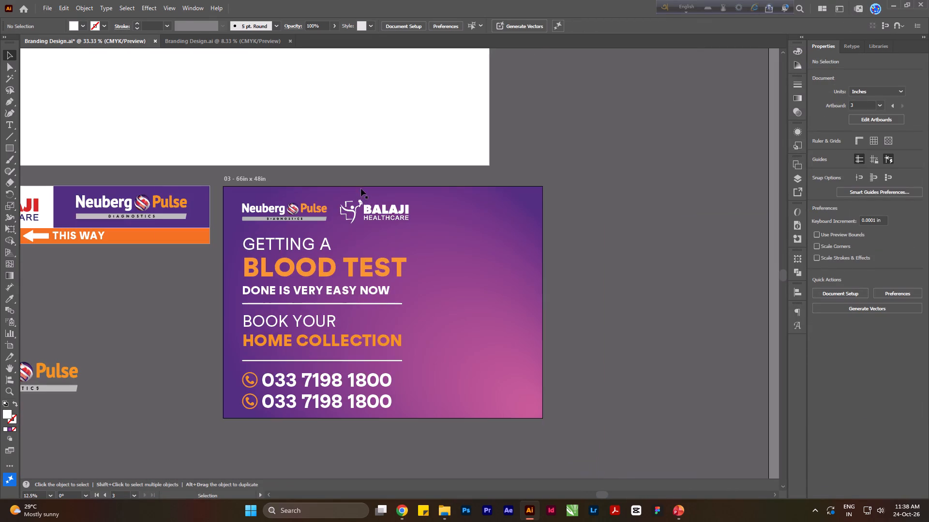
pyautogui.keyDown('alt'); pyautogui.scroll(3, 359, 211); pyautogui.keyUp('alt')
pyautogui.click(386, 219)
pyautogui.click(380, 214)
pyautogui.keyDown('shift'); pyautogui.click(268, 232); pyautogui.keyUp('shift')
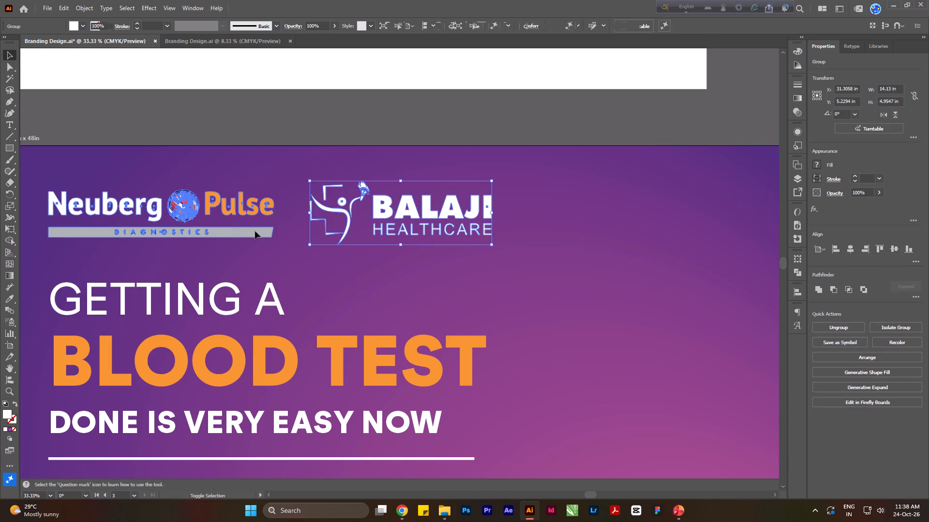
pyautogui.click(239, 231)
pyautogui.click(247, 25)
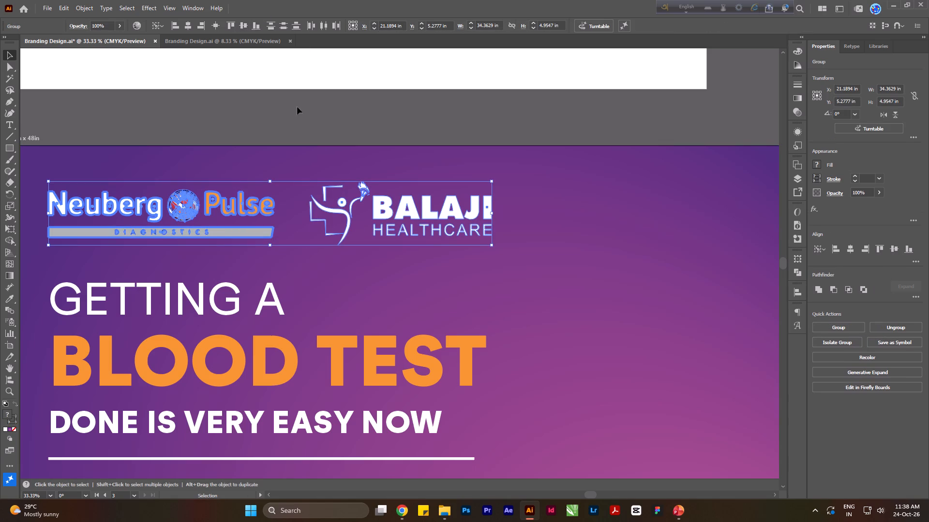
pyautogui.click(301, 114)
# Switch to the Medicare Patholab Branding Design document, look over its boards and close it.
pyautogui.keyDown('alt'); pyautogui.scroll(-4, 356, 175); pyautogui.keyUp('alt')
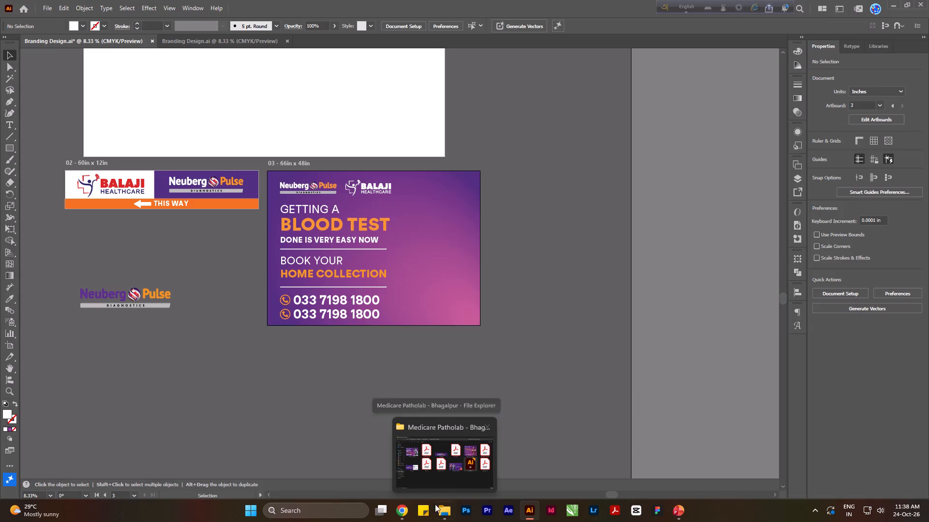
pyautogui.click(179, 40)
pyautogui.click(335, 68)
pyautogui.scroll(-6, 343, 126)
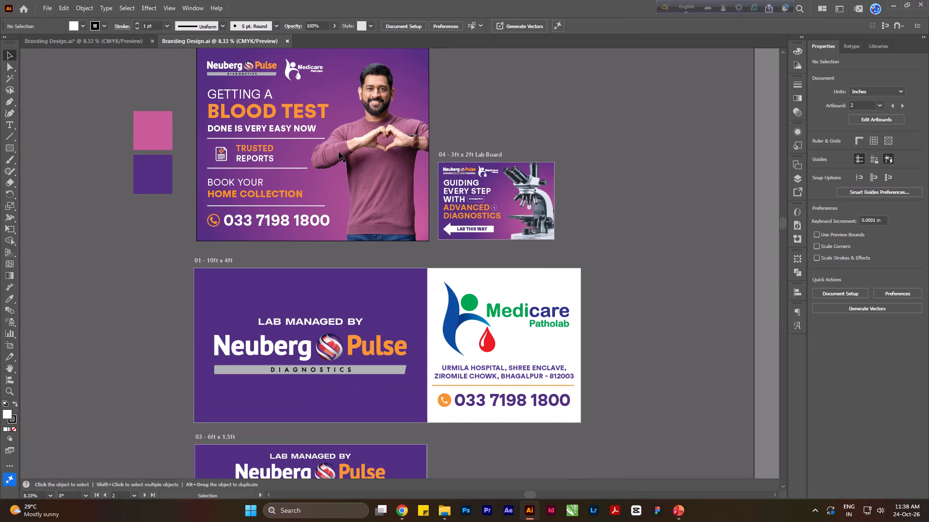
pyautogui.scroll(-5, 336, 174)
pyautogui.click(287, 40)
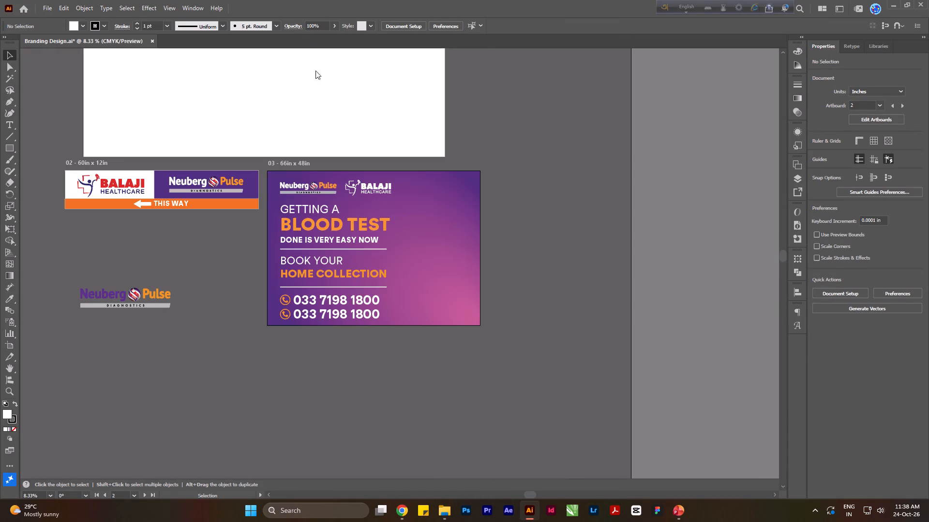
# Go to the home screen and open the All Letterhead file from the recent files.
pyautogui.click(26, 14)
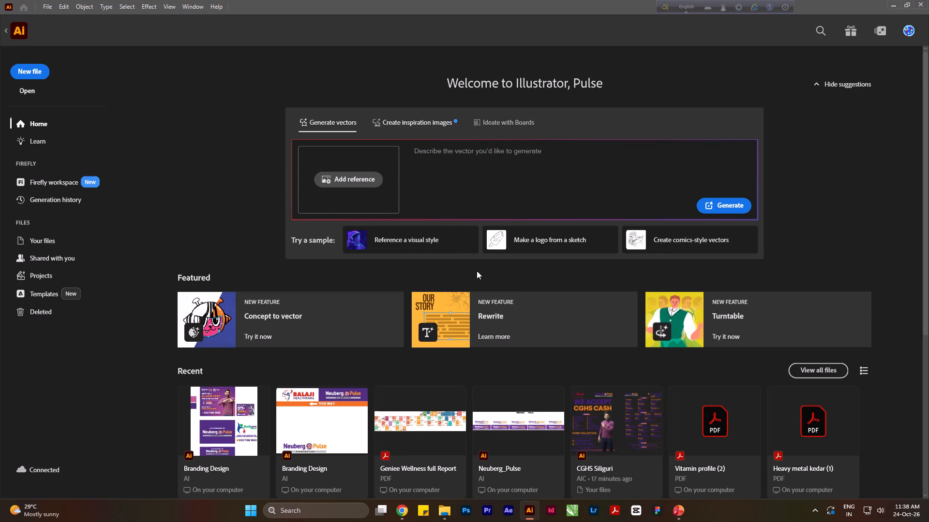
pyautogui.scroll(-8, 560, 391)
pyautogui.tripleClick(448, 420)
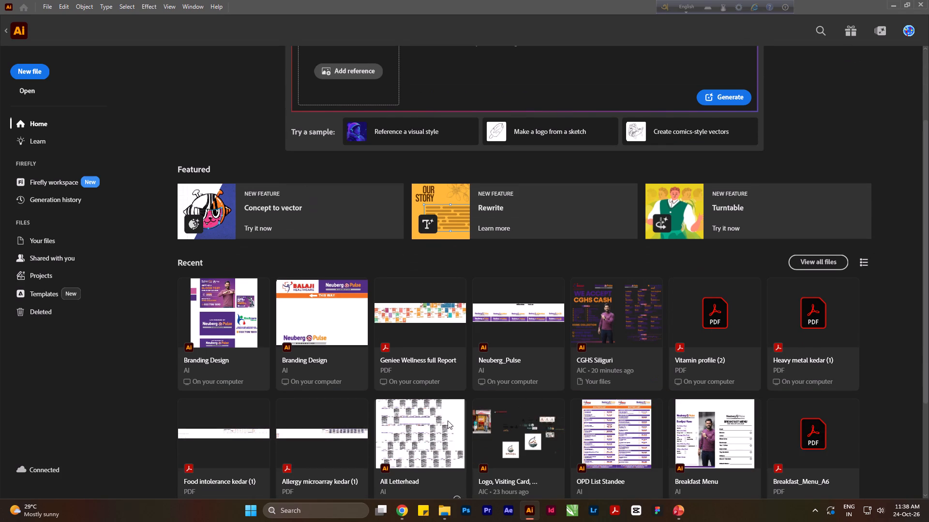
pyautogui.scroll(-4, 449, 437)
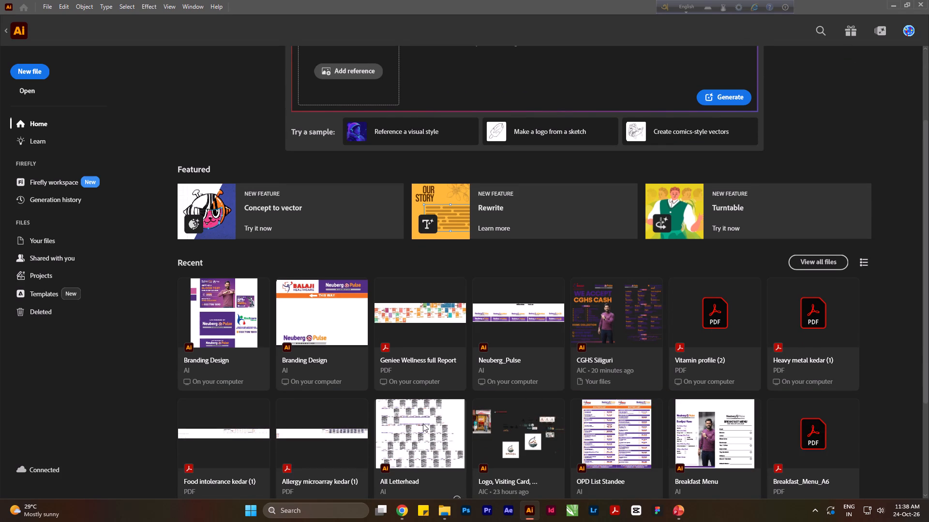
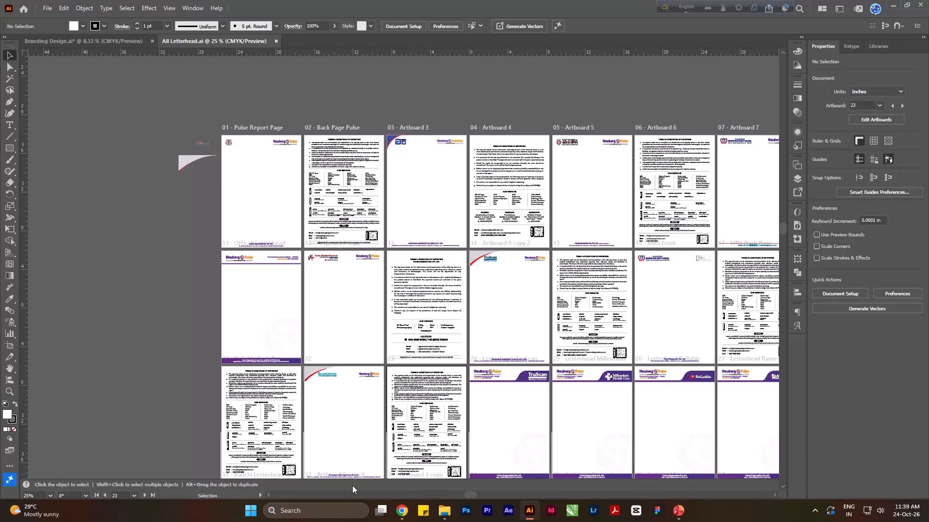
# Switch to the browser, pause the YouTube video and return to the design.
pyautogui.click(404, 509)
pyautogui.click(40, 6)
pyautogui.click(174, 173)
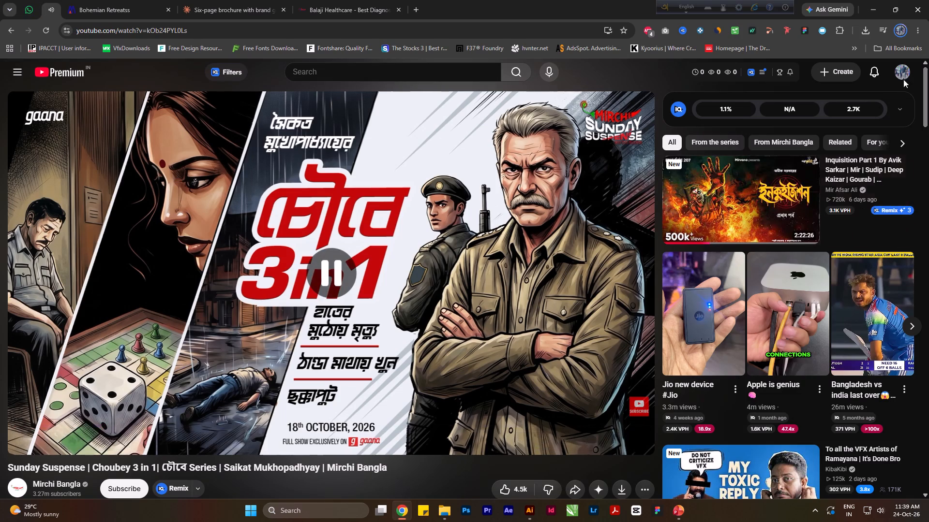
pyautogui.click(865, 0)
# Copy the first phone number from the Call line of a back page in the bottom row of All Letterhead.
pyautogui.keyDown('alt'); pyautogui.scroll(-2, 308, 186); pyautogui.keyUp('alt')
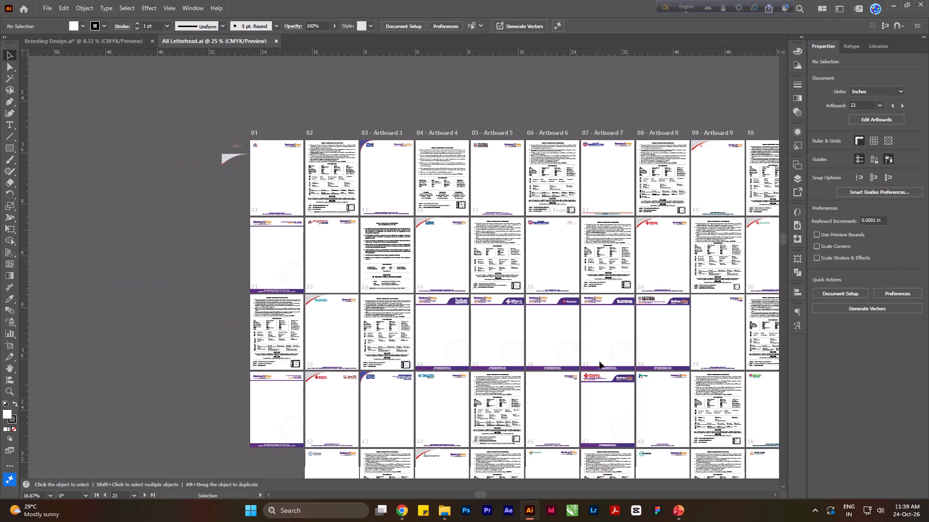
pyautogui.press('space')
pyautogui.press('space')
pyautogui.press('space')
pyautogui.press('space')
pyautogui.press('space')
pyautogui.press('space')
pyautogui.press('space')
pyautogui.press('space')
pyautogui.press('space')
pyautogui.press('space')
pyautogui.press('space')
pyautogui.press('space')
pyautogui.press('space')
pyautogui.press('space')
pyautogui.press('space')
pyautogui.press('space')
pyautogui.press('space')
pyautogui.press('space')
pyautogui.press('space')
pyautogui.press('space')
pyautogui.moveTo(619, 393); pyautogui.dragTo(451, 200)
pyautogui.moveTo(438, 313); pyautogui.dragTo(444, 140)
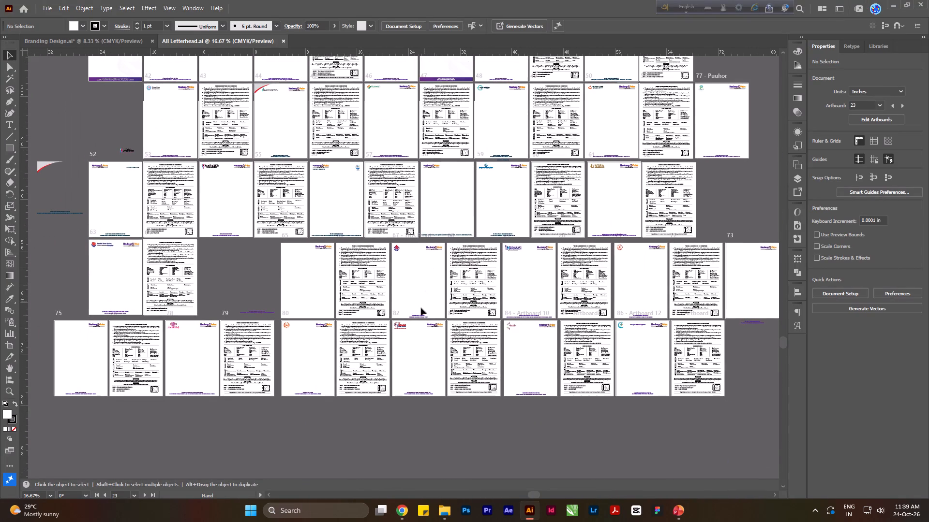
pyautogui.keyDown('alt'); pyautogui.scroll(4, 405, 390); pyautogui.keyUp('alt')
pyautogui.press('space')
pyautogui.press('space')
pyautogui.moveTo(638, 407); pyautogui.dragTo(546, 388)
pyautogui.keyDown('alt'); pyautogui.scroll(4, 614, 384); pyautogui.keyUp('alt')
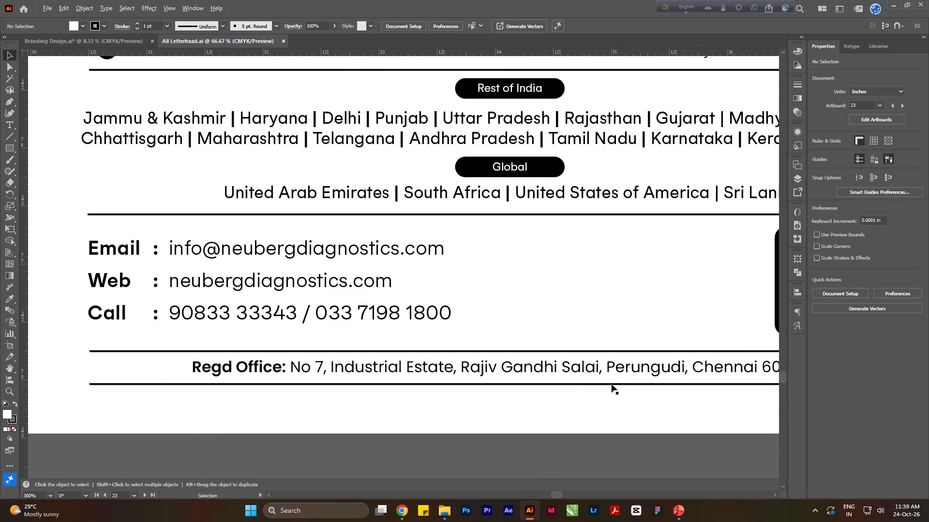
pyautogui.press('space')
pyautogui.press('space')
pyautogui.press('space')
pyautogui.moveTo(292, 309); pyautogui.dragTo(391, 309)
pyautogui.click(14, 121)
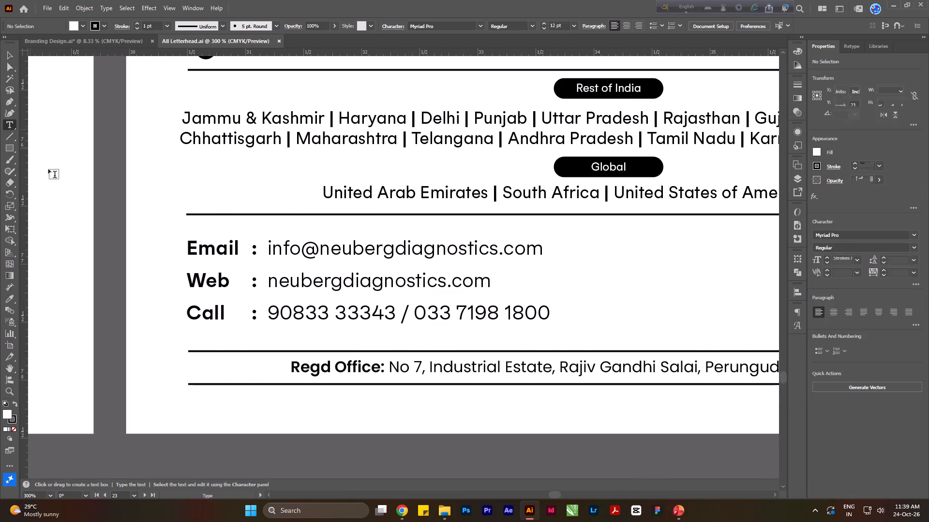
pyautogui.moveTo(393, 315); pyautogui.dragTo(274, 313)
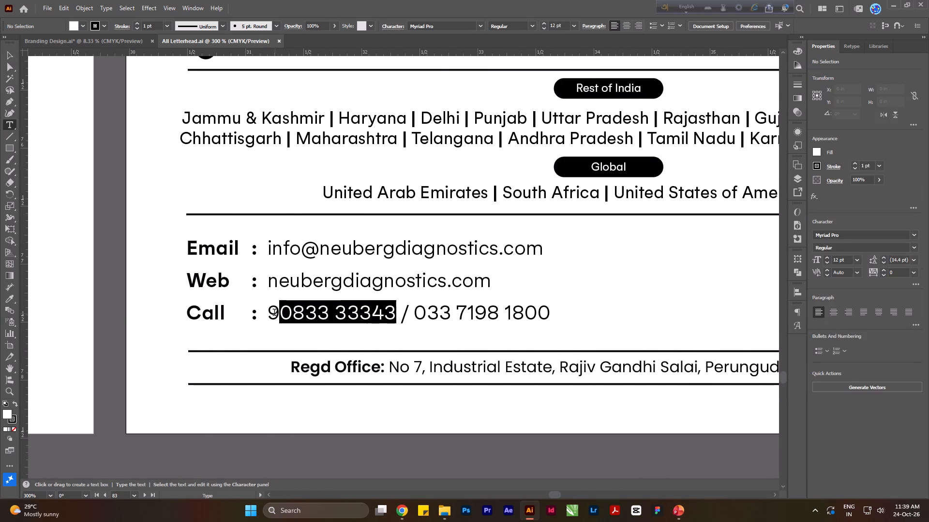
pyautogui.moveTo(274, 313); pyautogui.dragTo(270, 313)
pyautogui.hotkey('ctrl', 'c')
pyautogui.hotkey('ctrl', 'c')
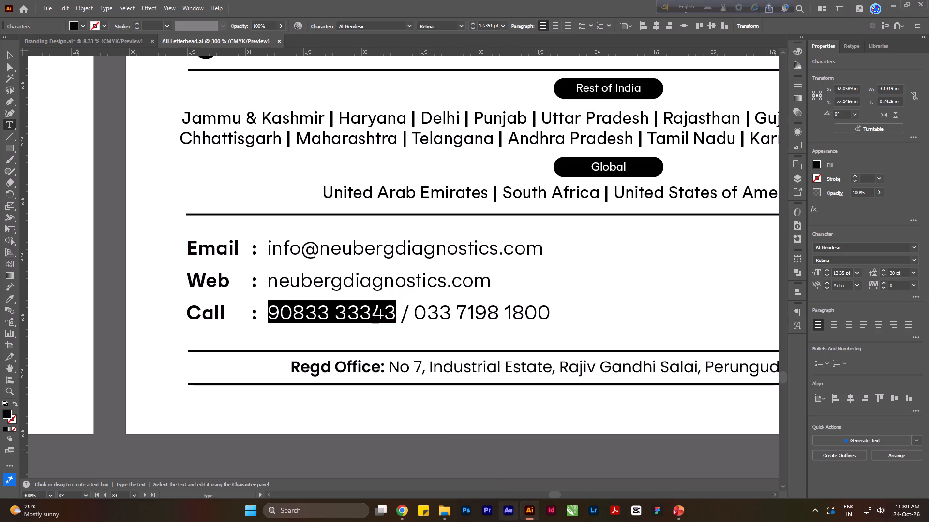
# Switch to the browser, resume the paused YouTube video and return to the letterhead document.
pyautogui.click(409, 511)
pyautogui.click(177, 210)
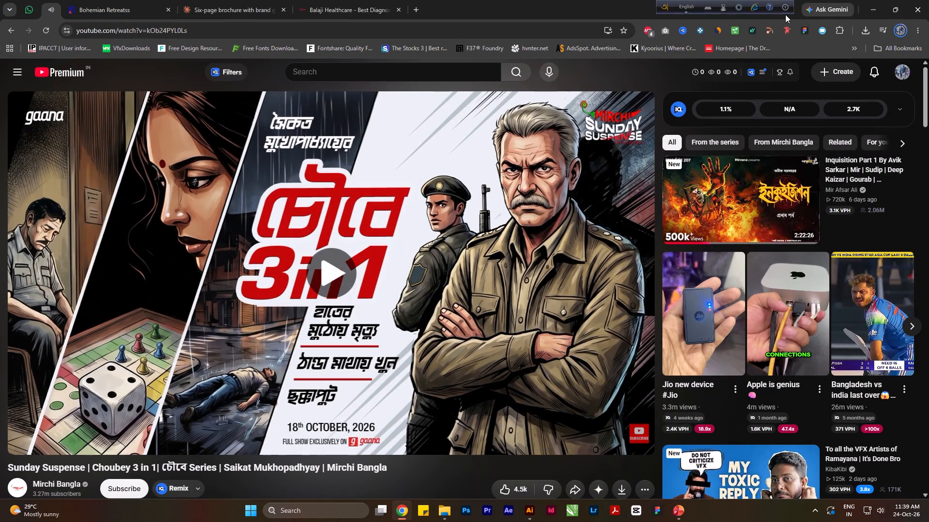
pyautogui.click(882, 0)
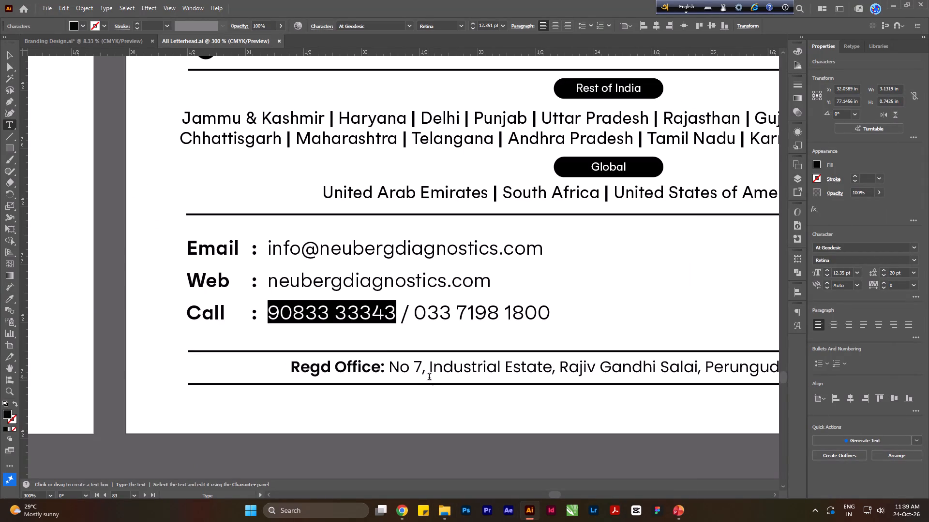
# Copy the selected number again and paste it over the second phone number on the 66in x 48in board in Branding Design.
pyautogui.hotkey('ctrl', 'c')
pyautogui.click(84, 38)
pyautogui.keyDown('alt'); pyautogui.scroll(1, 315, 350); pyautogui.keyUp('alt')
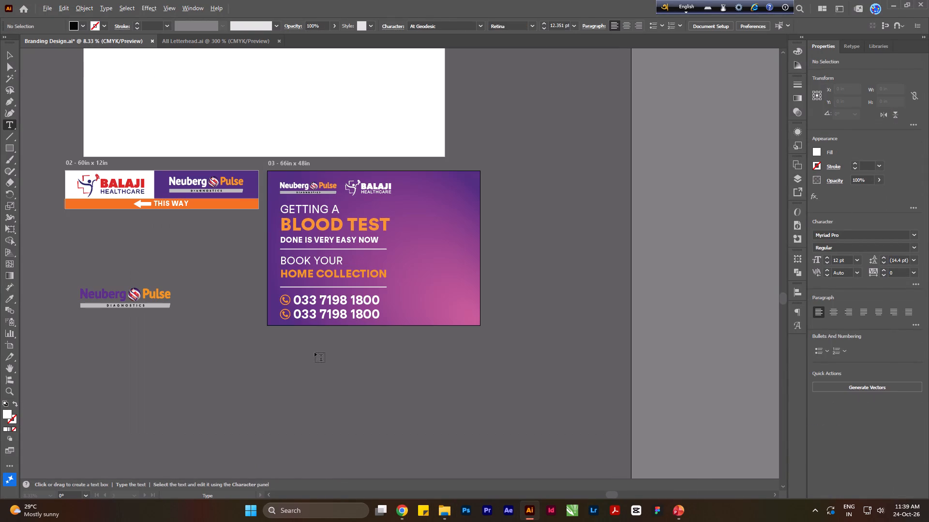
pyautogui.keyDown('alt'); pyautogui.scroll(1, 315, 352); pyautogui.keyUp('alt')
pyautogui.keyDown('alt'); pyautogui.scroll(2, 341, 294); pyautogui.keyUp('alt')
pyautogui.moveTo(207, 260); pyautogui.dragTo(559, 261)
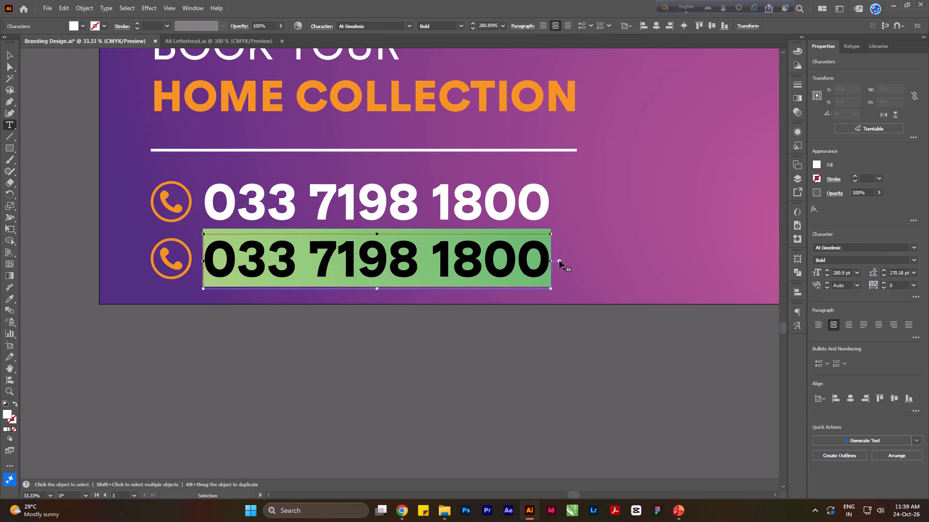
pyautogui.hotkey('ctrl', 'v')
# Match the pasted number's formatting to the phone number above it and shift it beside its phone icon, left-aligned with that number.
pyautogui.hotkey('ctrl', 'a')
pyautogui.click(7, 298)
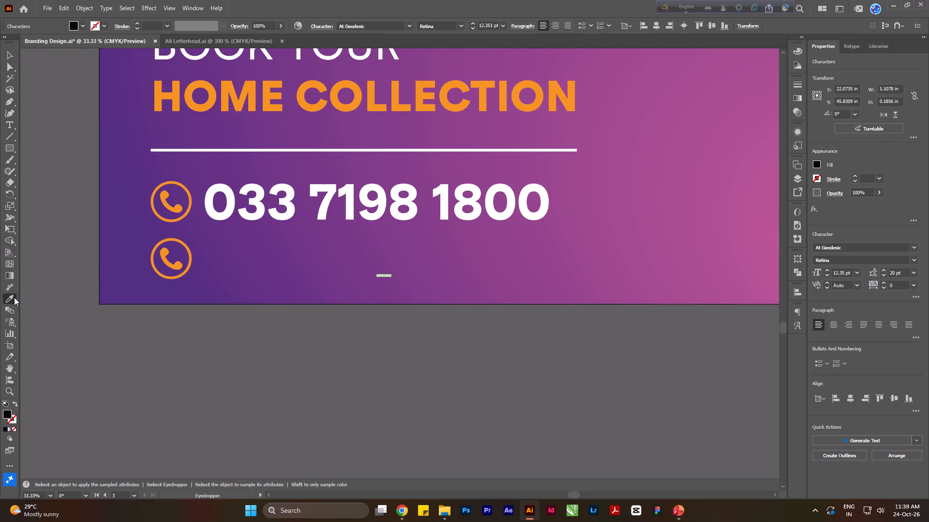
pyautogui.click(234, 201)
pyautogui.click(8, 54)
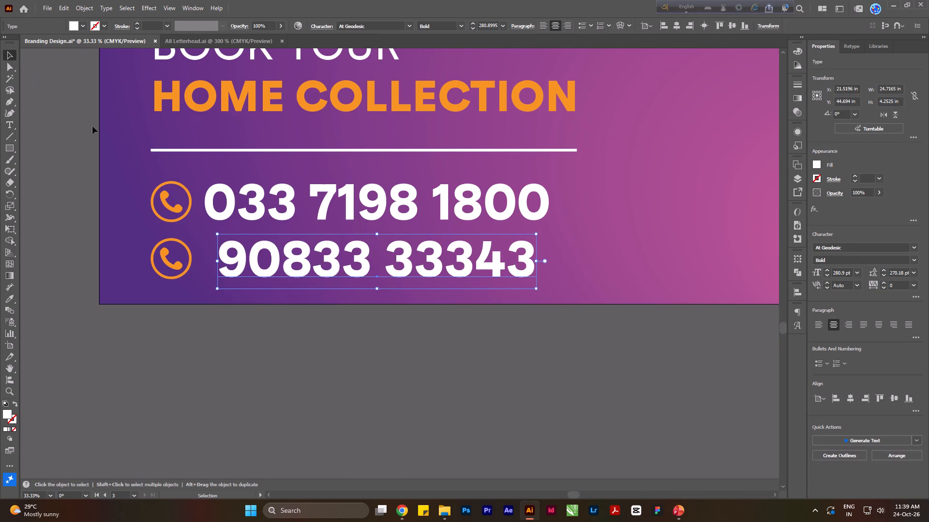
pyautogui.moveTo(276, 263); pyautogui.dragTo(264, 261)
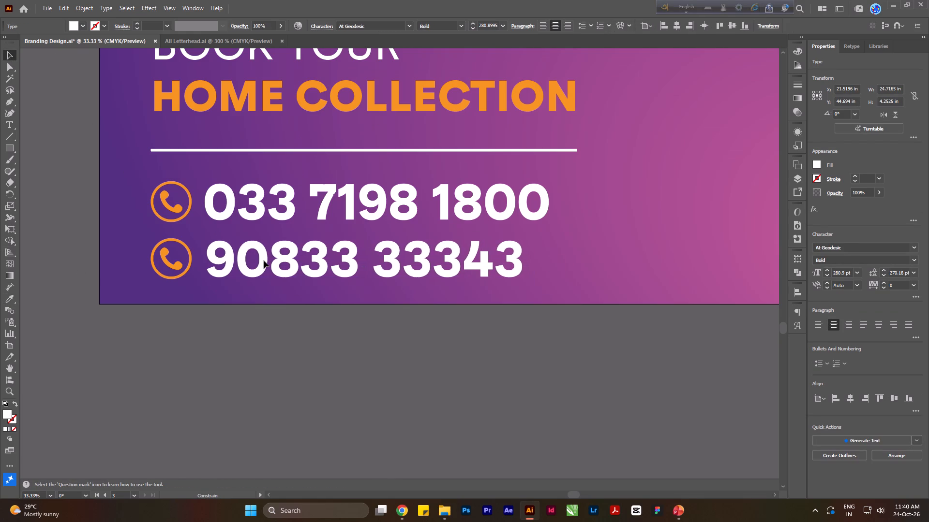
pyautogui.moveTo(264, 261); pyautogui.dragTo(263, 261)
pyautogui.tripleClick(345, 346)
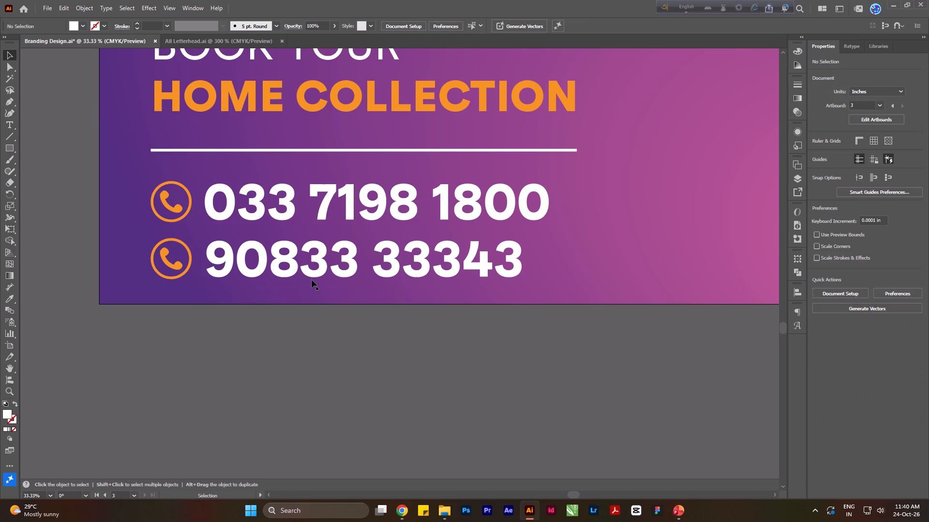
# Move the two phone numbers and their icons up slightly and scale them down together to about 31 in wide.
pyautogui.click(317, 275)
pyautogui.keyDown('shift'); pyautogui.click(290, 210); pyautogui.keyUp('shift')
pyautogui.moveTo(289, 213); pyautogui.dragTo(288, 205)
pyautogui.keyDown('shift'); pyautogui.moveTo(553, 281); pyautogui.dragTo(543, 275); pyautogui.keyUp('shift')
pyautogui.click(518, 345)
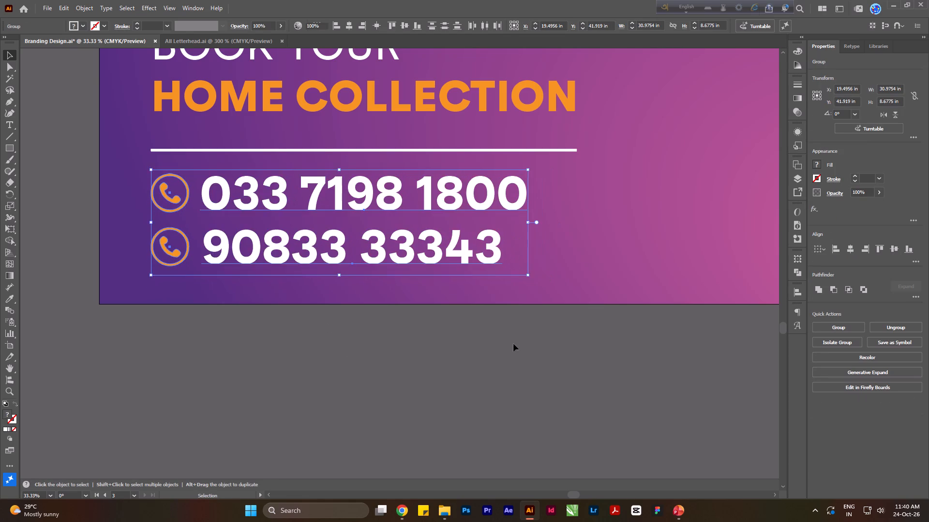
# Fine-tune the vertical position of the divider line between HOME COLLECTION and the phone numbers.
pyautogui.keyDown('alt'); pyautogui.scroll(-2, 421, 330); pyautogui.keyUp('alt')
pyautogui.keyDown('alt'); pyautogui.scroll(-2, 398, 280); pyautogui.keyUp('alt')
pyautogui.keyDown('alt'); pyautogui.scroll(4, 396, 261); pyautogui.keyUp('alt')
pyautogui.click(387, 254)
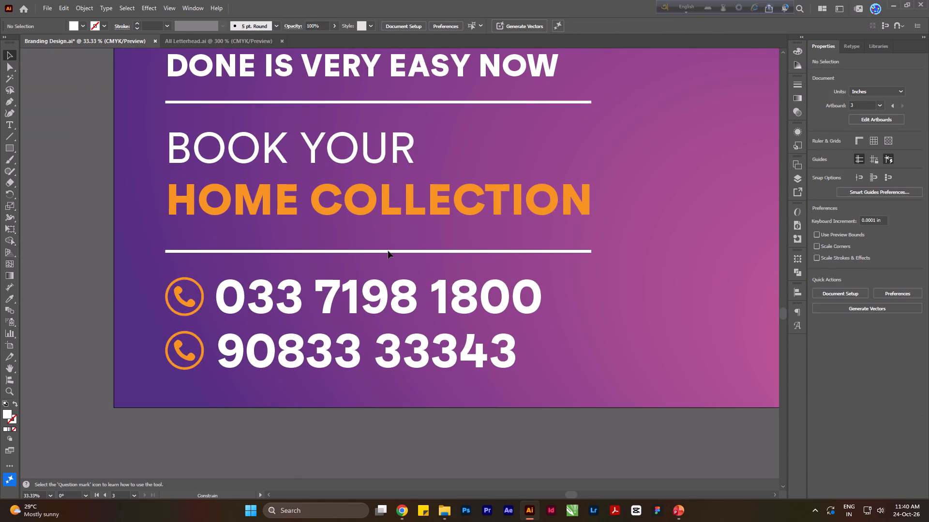
pyautogui.keyDown('alt'); pyautogui.scroll(-4, 366, 252); pyautogui.keyUp('alt')
pyautogui.click(281, 255)
pyautogui.keyDown('alt'); pyautogui.scroll(1, 419, 185); pyautogui.keyUp('alt')
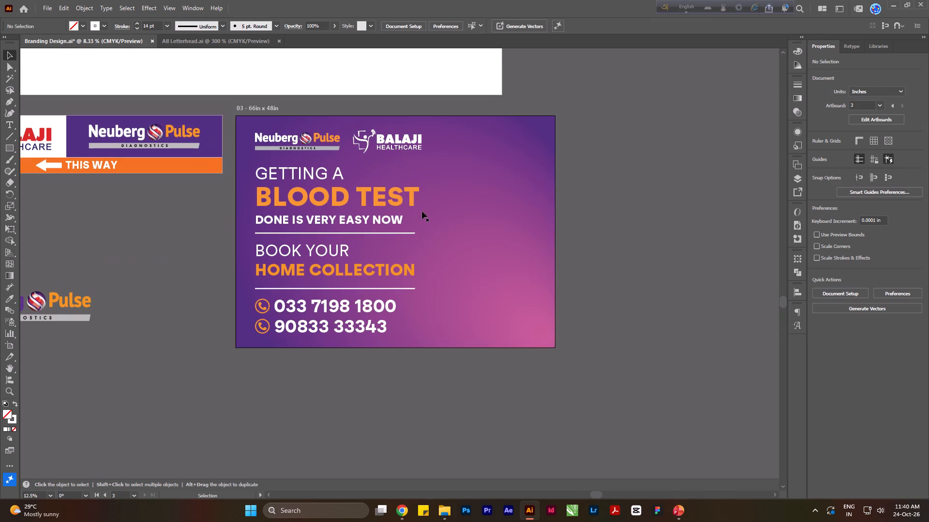
pyautogui.click(654, 228)
# In File Explorer, open the Dhoni Photo Shoot folder inside the Neuberg folder on drive D: in a new tab.
pyautogui.click(441, 507)
pyautogui.click(469, 398)
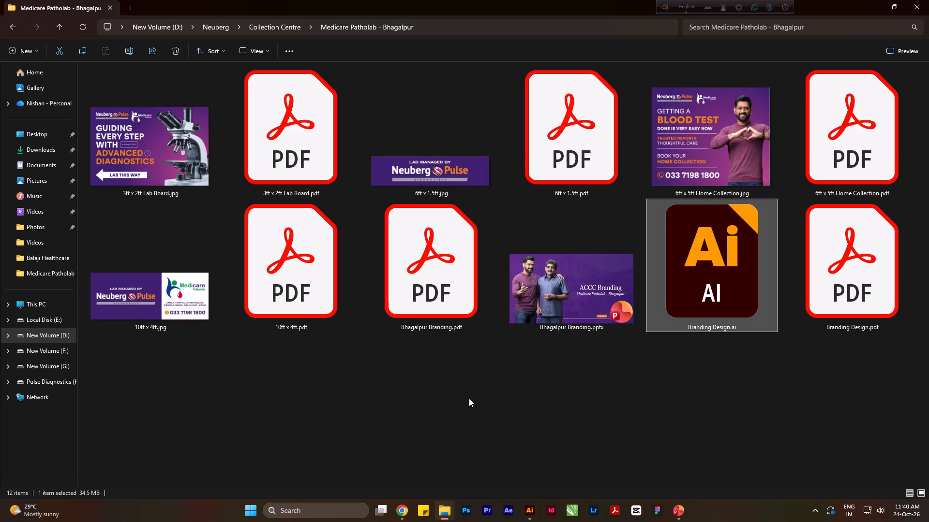
pyautogui.click(134, 5)
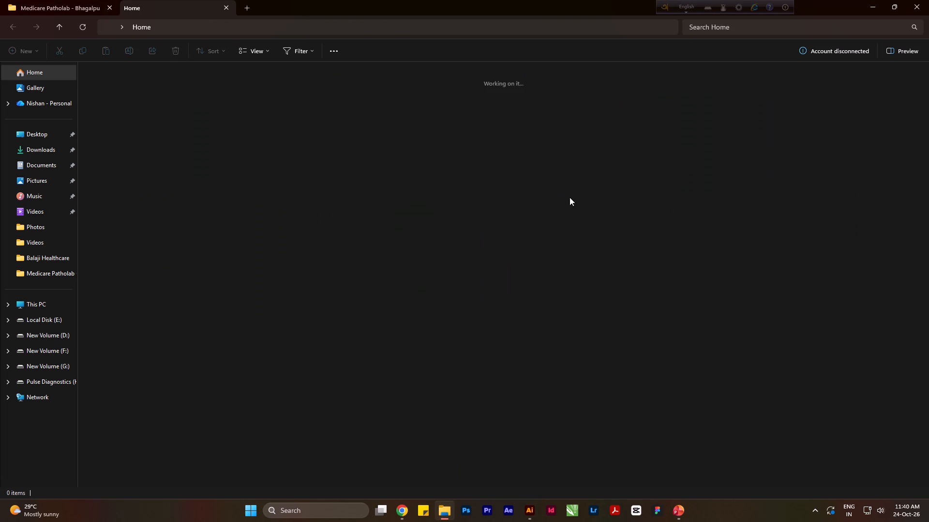
pyautogui.click(54, 335)
pyautogui.doubleClick(550, 127)
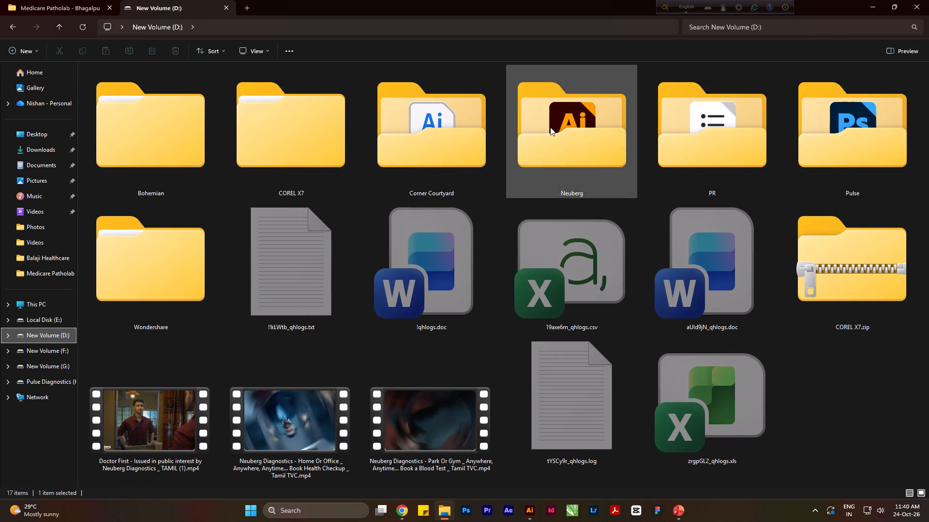
pyautogui.doubleClick(751, 144)
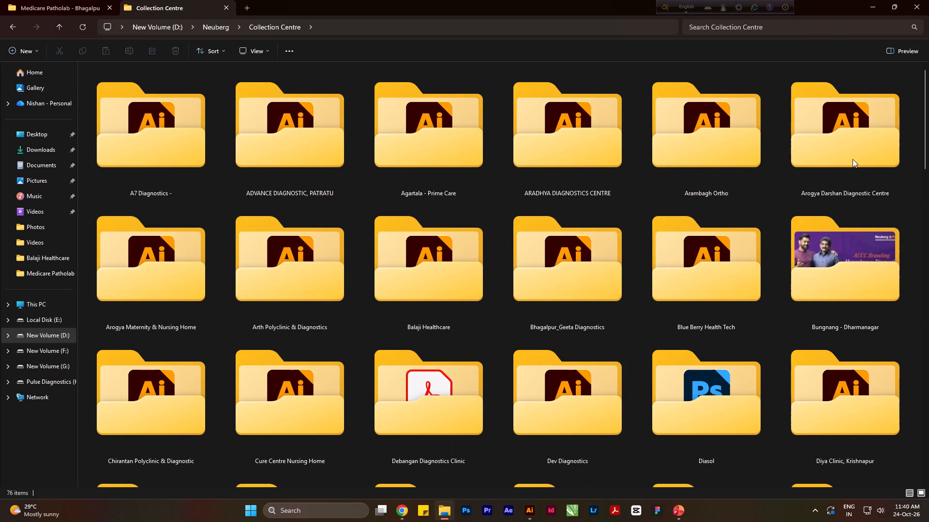
pyautogui.click(216, 24)
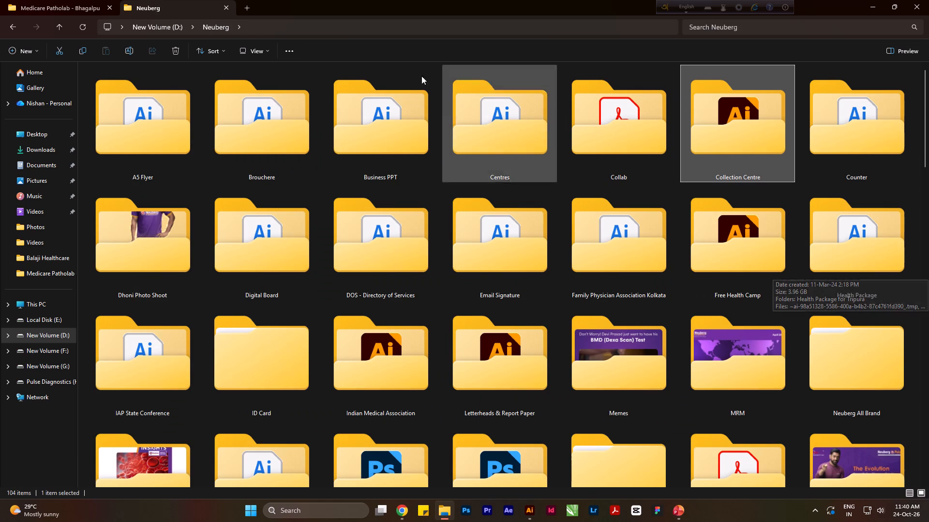
pyautogui.doubleClick(178, 244)
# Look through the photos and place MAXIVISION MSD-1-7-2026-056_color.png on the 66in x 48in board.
pyautogui.scroll(-3, 486, 245)
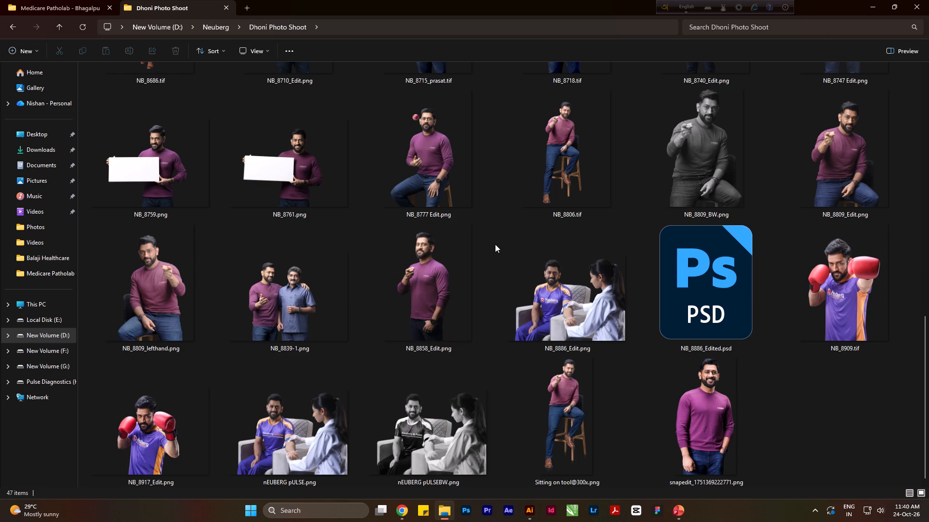
pyautogui.scroll(1, 495, 244)
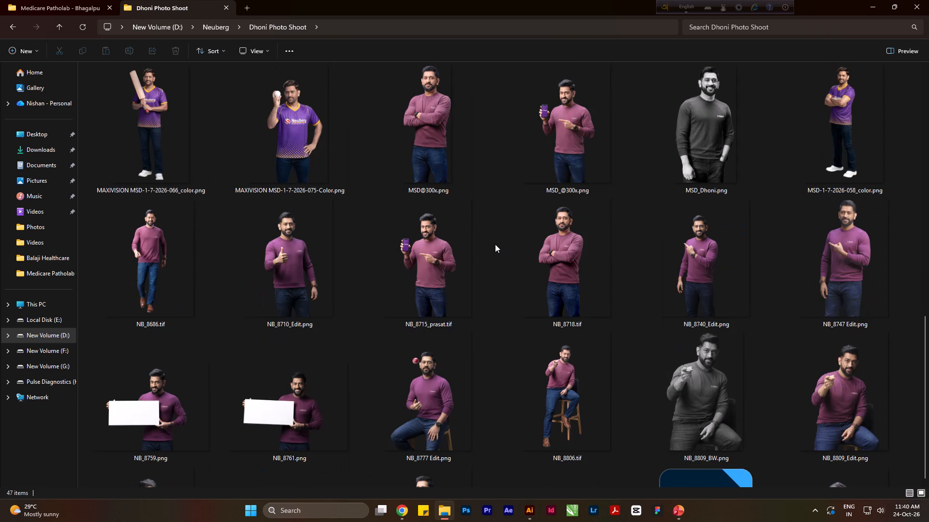
pyautogui.scroll(1, 495, 244)
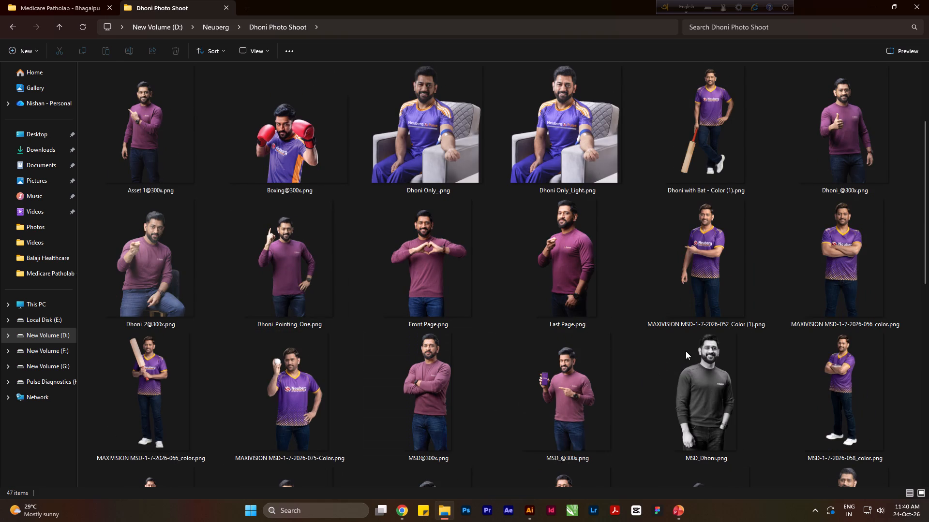
pyautogui.moveTo(825, 254); pyautogui.dragTo(579, 451)
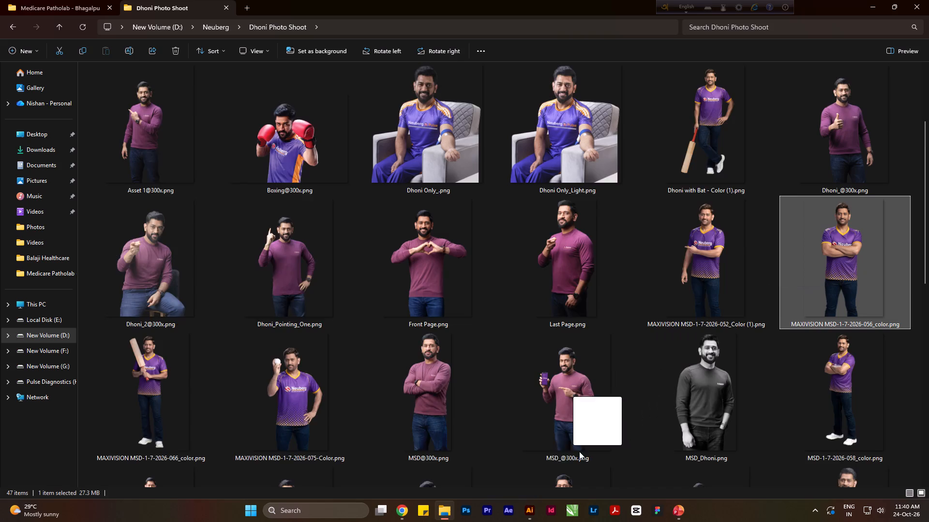
pyautogui.moveTo(579, 451); pyautogui.dragTo(463, 286)
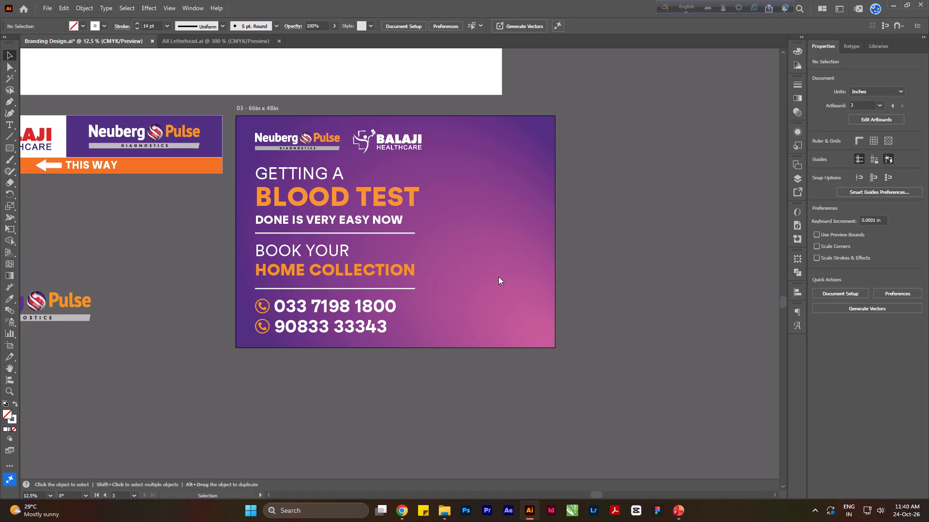
# Enlarge the placed photo to about 55.2 x 82.8 in and position it beside the text, with the head just inside the board's top edge.
pyautogui.keyDown('alt'); pyautogui.keyDown('shift'); pyautogui.moveTo(519, 285); pyautogui.dragTo(539, 280); pyautogui.keyUp('shift'); pyautogui.keyUp('alt')
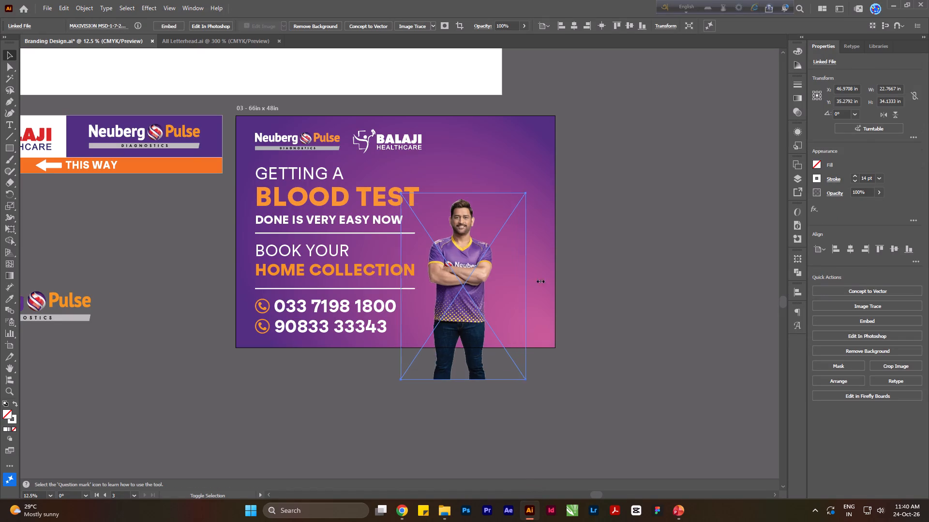
pyautogui.keyDown('alt'); pyautogui.keyDown('shift'); pyautogui.moveTo(539, 280); pyautogui.dragTo(583, 277); pyautogui.keyUp('shift'); pyautogui.keyUp('alt')
pyautogui.moveTo(482, 258); pyautogui.dragTo(508, 262)
pyautogui.keyDown('alt'); pyautogui.keyDown('shift'); pyautogui.moveTo(611, 291); pyautogui.dragTo(622, 290); pyautogui.keyUp('shift'); pyautogui.keyUp('alt')
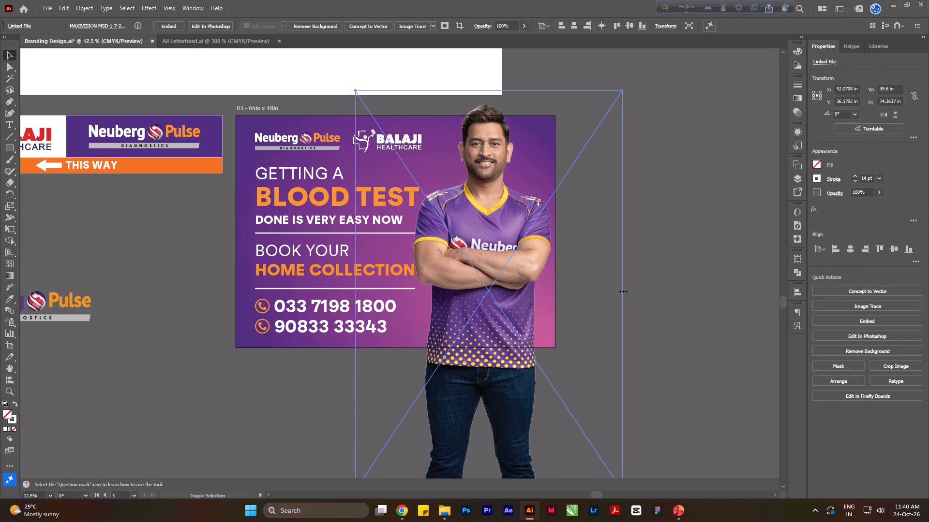
pyautogui.keyDown('alt'); pyautogui.keyDown('shift'); pyautogui.moveTo(622, 290); pyautogui.dragTo(622, 291); pyautogui.keyUp('shift'); pyautogui.keyUp('alt')
pyautogui.moveTo(445, 246); pyautogui.dragTo(446, 263)
pyautogui.click(612, 263)
# Scale the BOOK YOUR HOME COLLECTION text down slightly so it clears the man's arm.
pyautogui.click(316, 275)
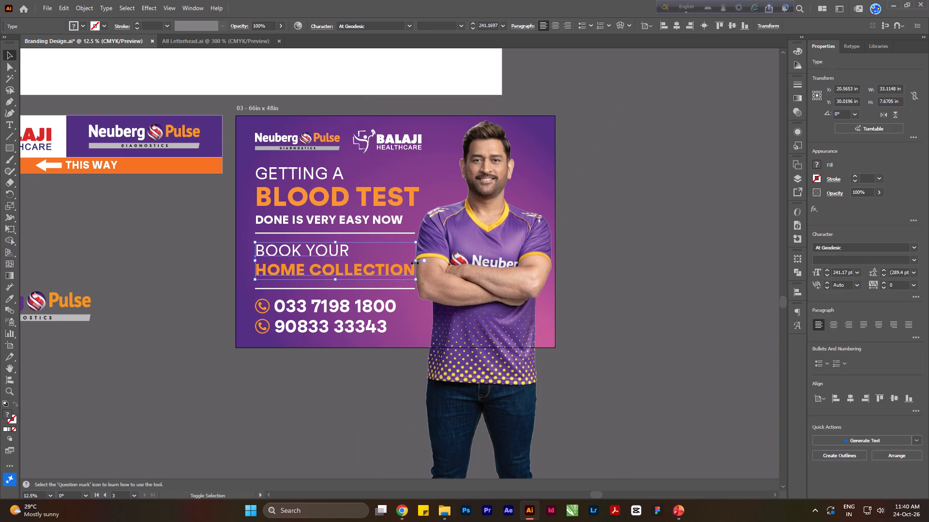
pyautogui.keyDown('shift'); pyautogui.click(414, 262); pyautogui.keyUp('shift')
pyautogui.click(577, 261)
# Embed the linked photo in the document using its embedded colour profile.
pyautogui.keyDown('alt'); pyautogui.click(503, 262); pyautogui.keyUp('alt')
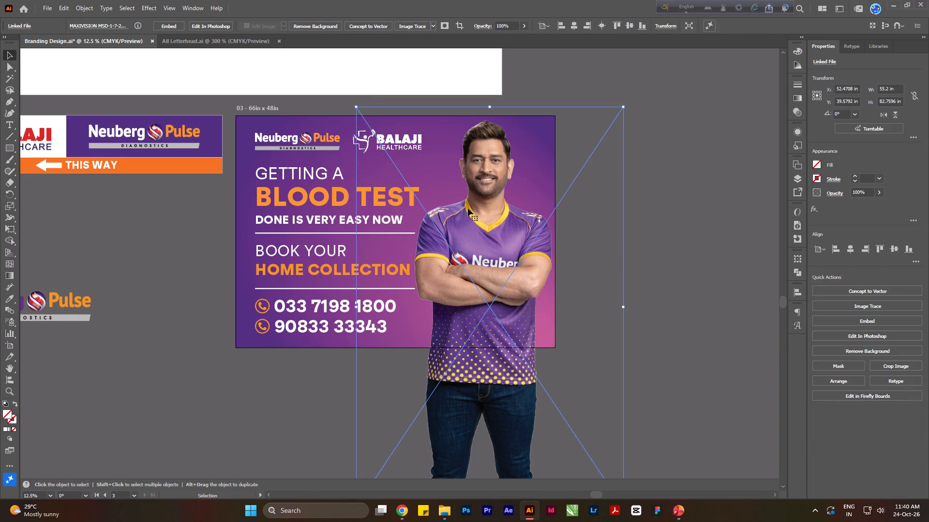
pyautogui.click(174, 24)
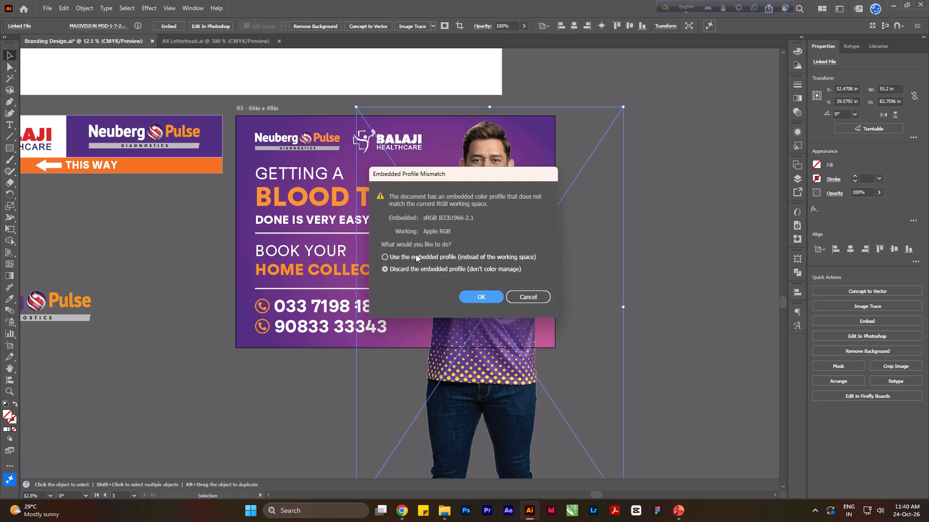
pyautogui.click(416, 254)
pyautogui.click(473, 295)
pyautogui.click(695, 219)
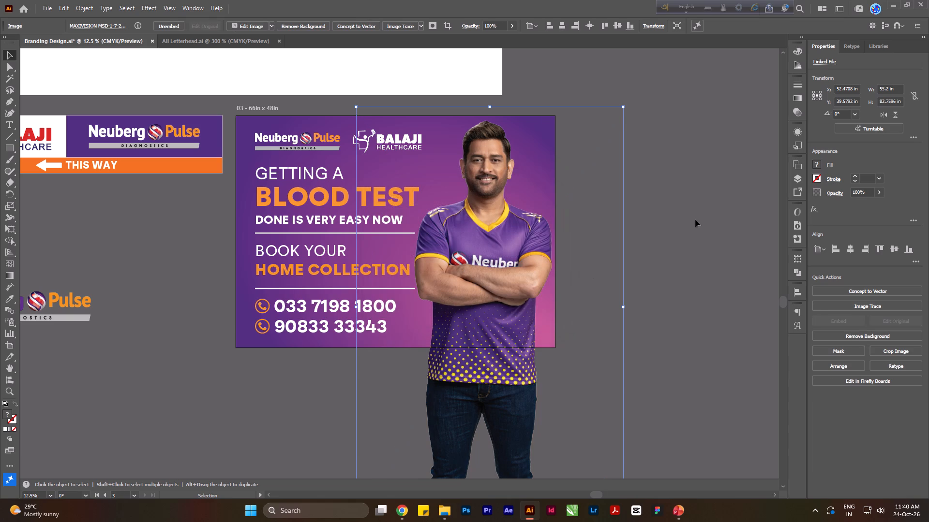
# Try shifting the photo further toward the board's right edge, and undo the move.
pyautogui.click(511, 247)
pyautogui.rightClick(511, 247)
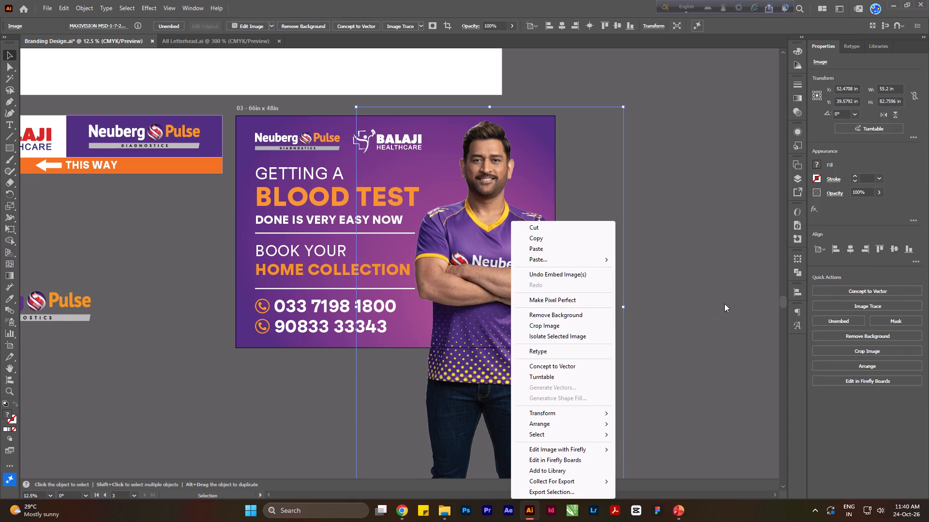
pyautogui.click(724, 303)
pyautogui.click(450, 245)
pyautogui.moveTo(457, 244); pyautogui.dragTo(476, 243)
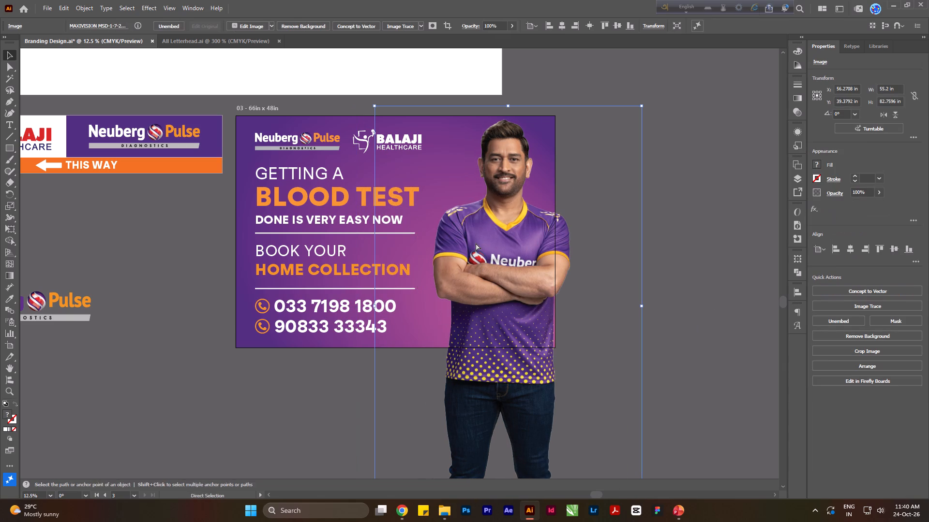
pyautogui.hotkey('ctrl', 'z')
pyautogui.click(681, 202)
# Scale the man's photo down proportionally to about 51.4 x 77 in.
pyautogui.keyDown('alt'); pyautogui.scroll(1, 493, 218); pyautogui.keyUp('alt')
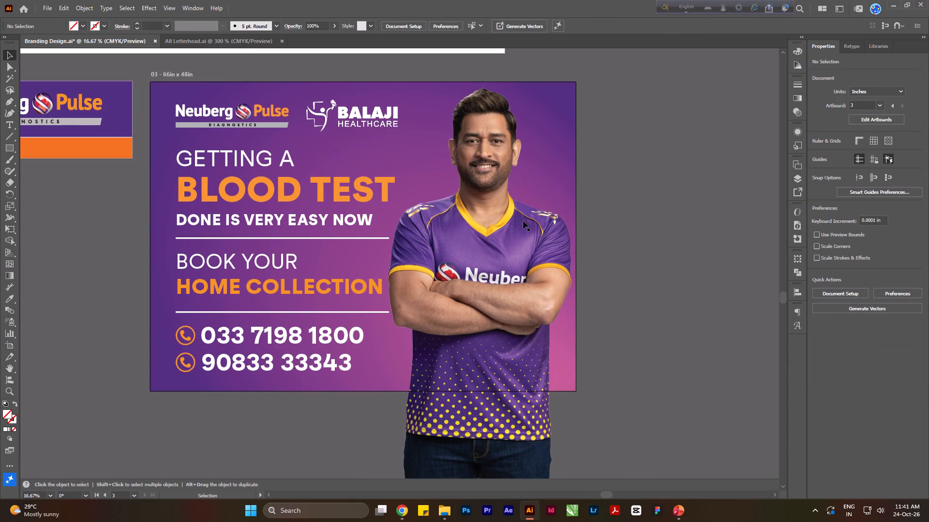
pyautogui.keyDown('alt'); pyautogui.scroll(-1, 489, 232); pyautogui.keyUp('alt')
pyautogui.click(509, 261)
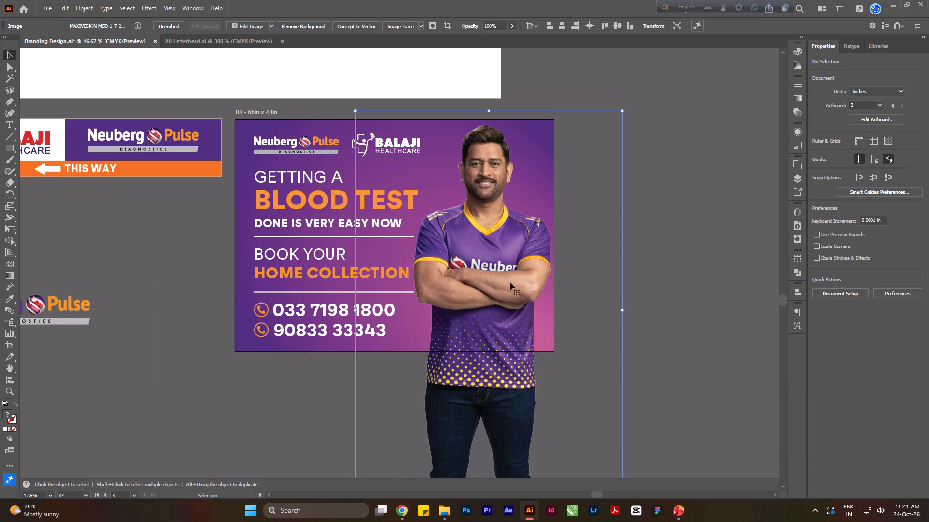
pyautogui.scroll(-5, 466, 271)
pyautogui.keyDown('shift'); pyautogui.moveTo(490, 453); pyautogui.dragTo(487, 425); pyautogui.keyUp('shift')
pyautogui.keyDown('alt'); pyautogui.scroll(1, 492, 191); pyautogui.keyUp('alt')
pyautogui.scroll(4, 491, 187)
# Mask the photo to about 26.9 in wide around the man, with the mask's top and bottom meeting the board's edges.
pyautogui.click(492, 206)
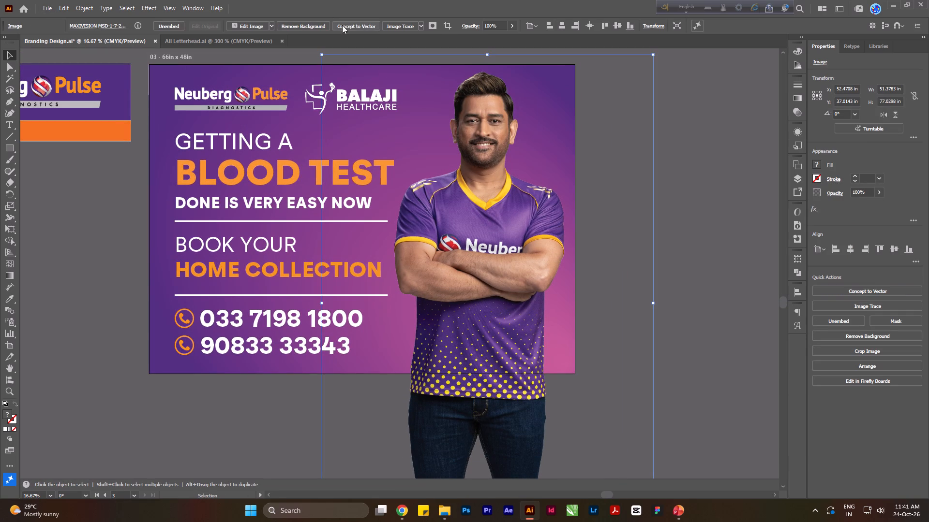
pyautogui.click(435, 26)
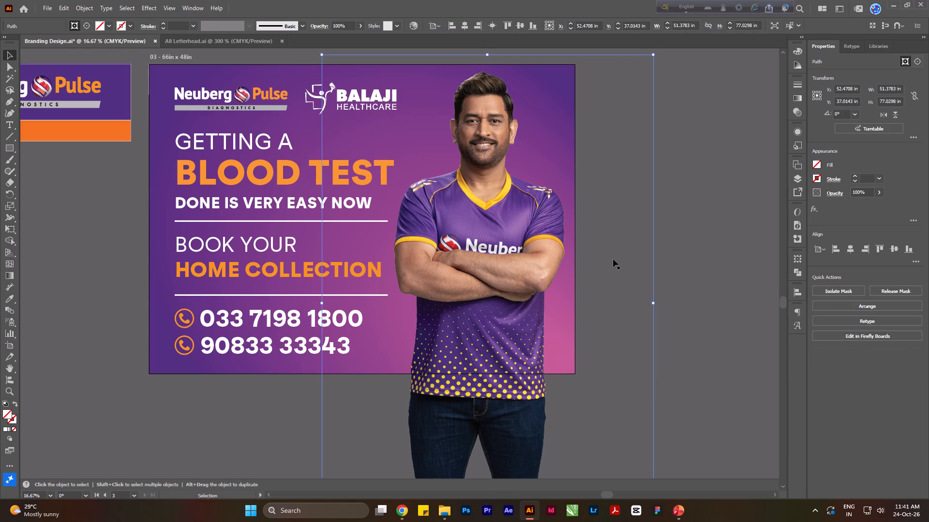
pyautogui.moveTo(653, 304); pyautogui.dragTo(566, 303)
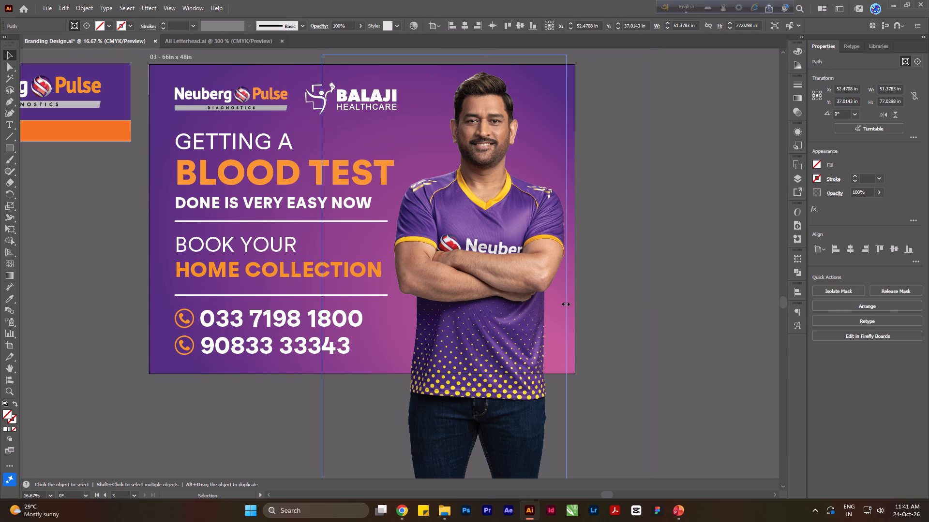
pyautogui.moveTo(321, 303); pyautogui.dragTo(392, 302)
pyautogui.scroll(-7, 462, 246)
pyautogui.scroll(-5, 466, 352)
pyautogui.moveTo(480, 411); pyautogui.dragTo(482, 353)
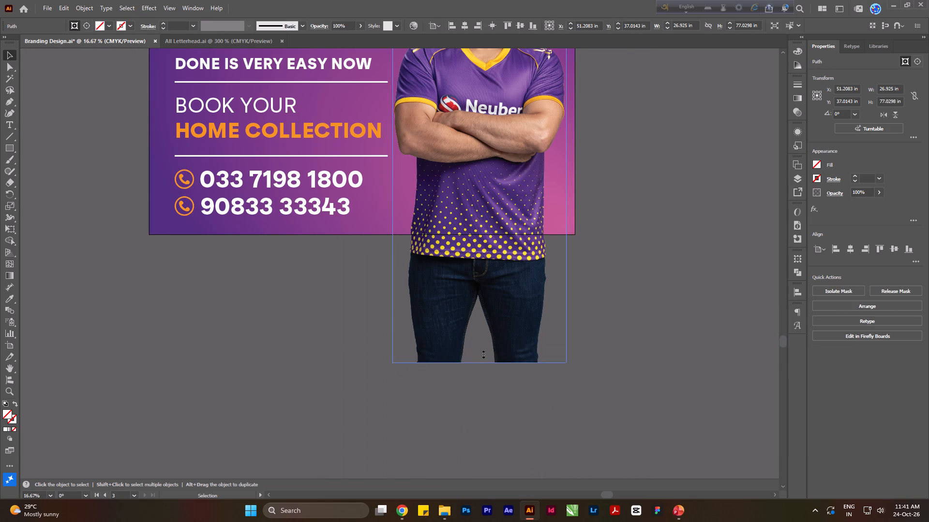
pyautogui.moveTo(482, 353); pyautogui.dragTo(470, 444)
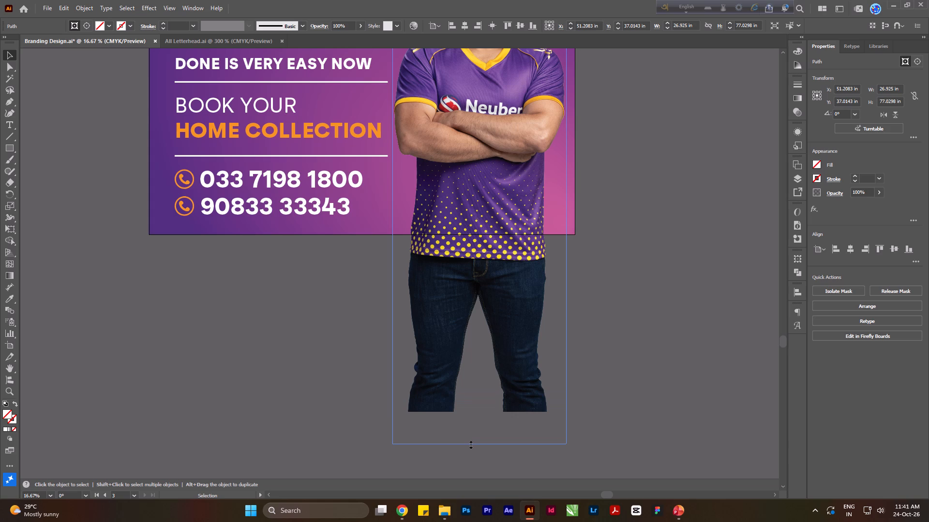
pyautogui.moveTo(470, 444); pyautogui.dragTo(469, 268)
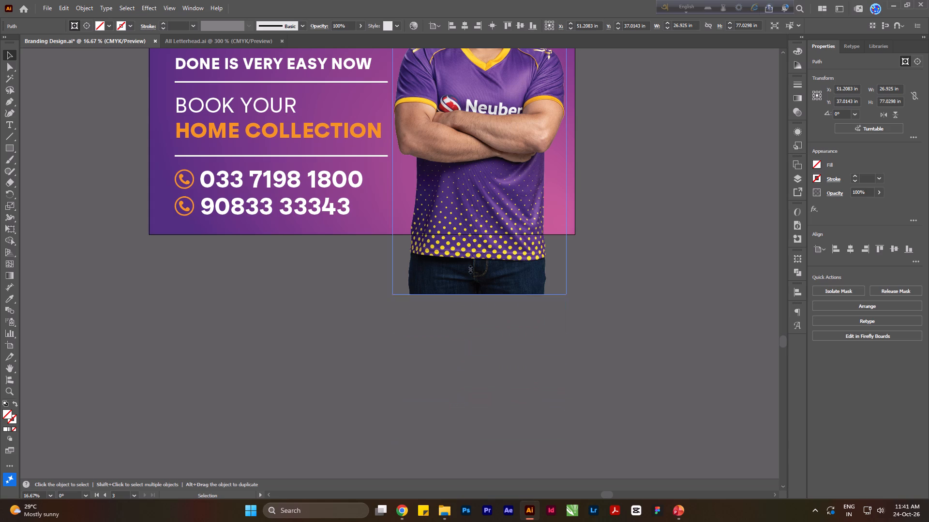
pyautogui.moveTo(469, 268); pyautogui.dragTo(477, 235)
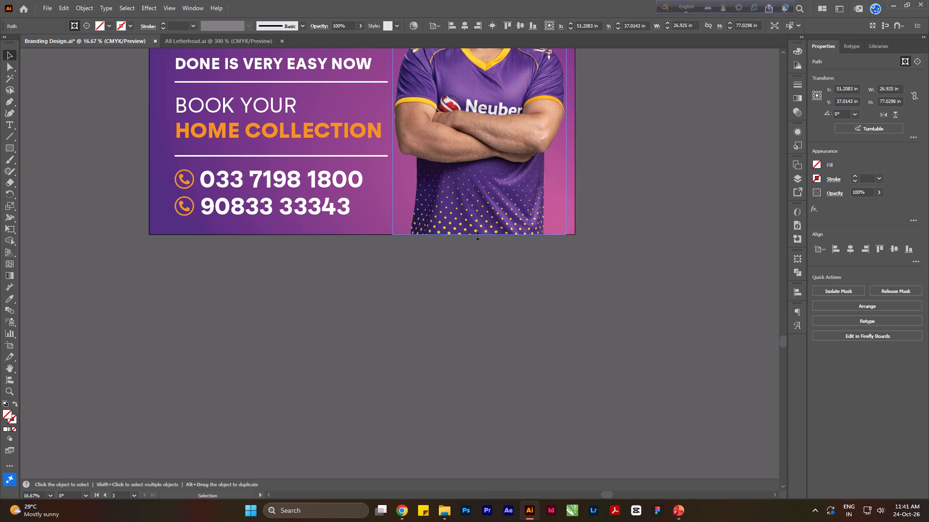
pyautogui.moveTo(477, 235); pyautogui.dragTo(477, 234)
pyautogui.scroll(16, 478, 234)
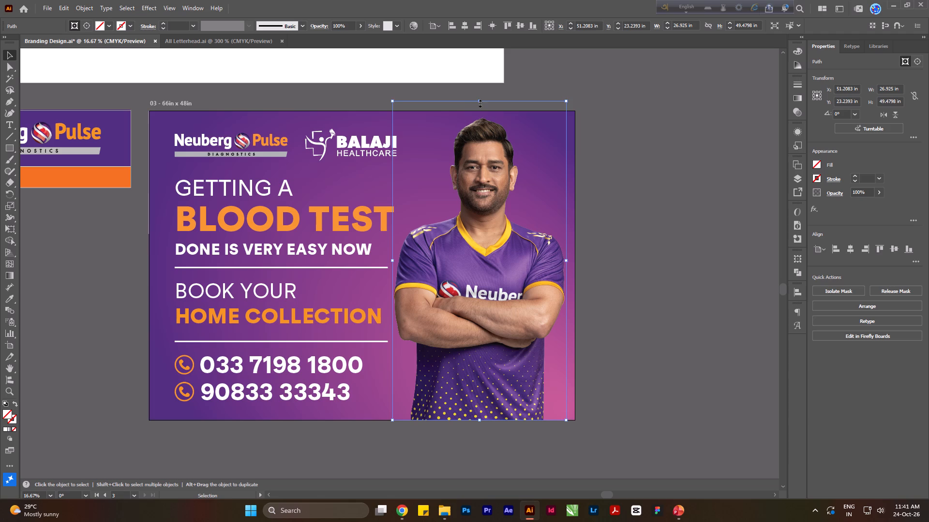
pyautogui.moveTo(481, 101); pyautogui.dragTo(493, 116)
pyautogui.click(622, 122)
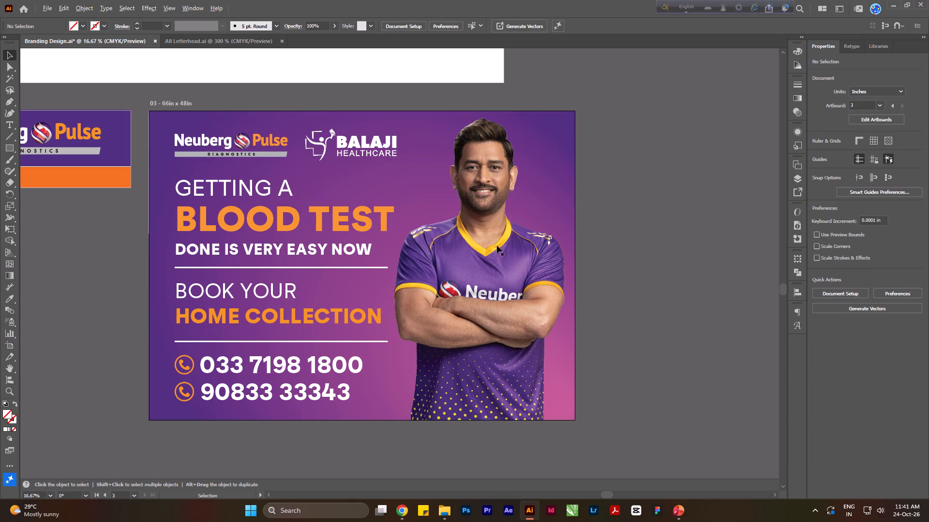
# Nudge the masked photo slightly toward the board's right edge, further from the text.
pyautogui.click(495, 251)
pyautogui.keyDown('shift'); pyautogui.click(498, 268); pyautogui.keyUp('shift')
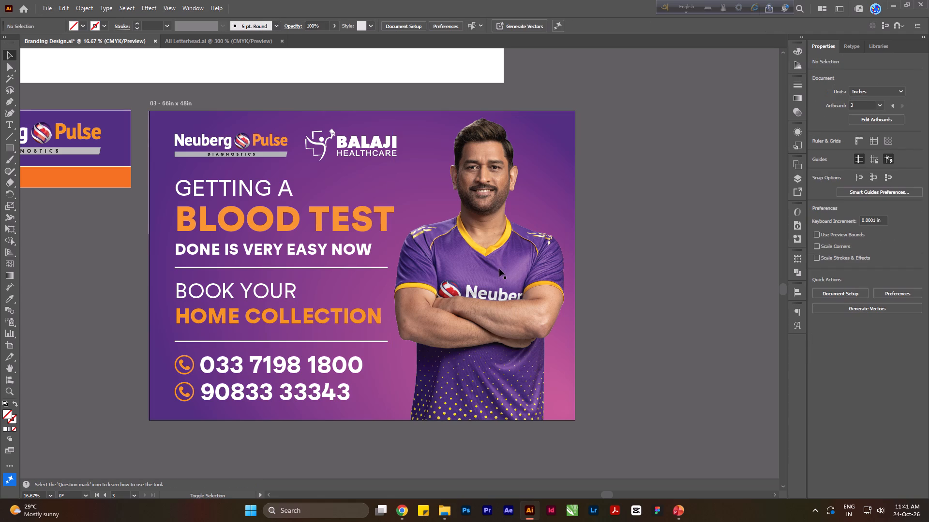
pyautogui.click(497, 271)
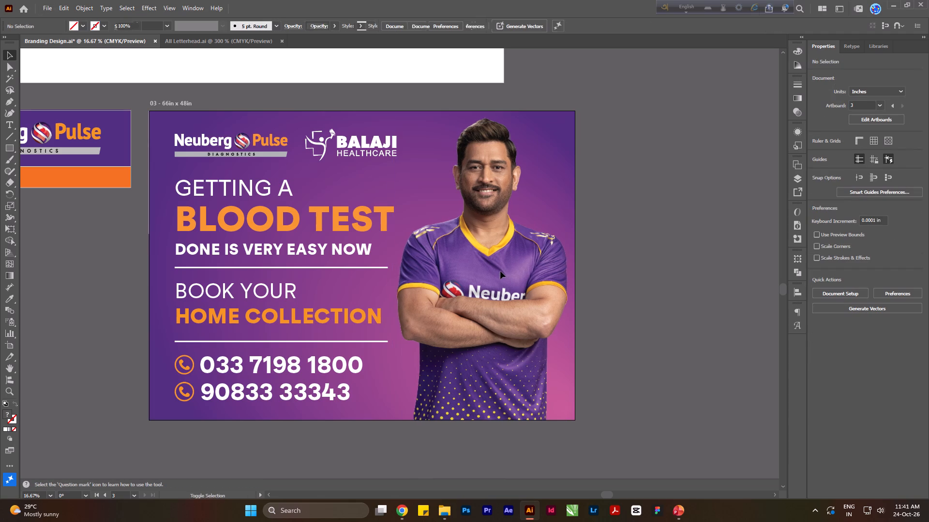
pyautogui.click(652, 222)
# Save the document.
pyautogui.hotkey('ctrl', 's')
# Copy the board's Neuberg Pulse logo onto the empty canvas, ungroup it, and keep only its globe emblem as a group.
pyautogui.keyDown('alt'); pyautogui.scroll(-2, 441, 291); pyautogui.keyUp('alt')
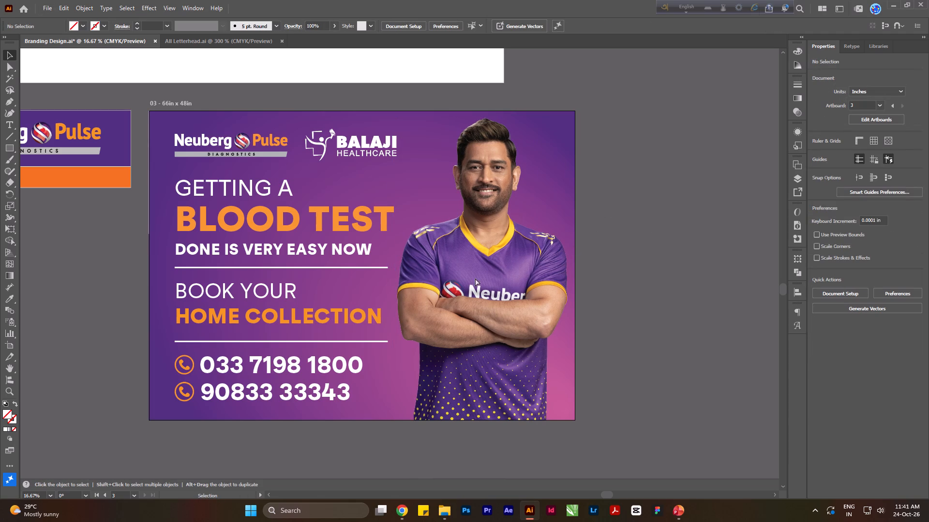
pyautogui.click(621, 243)
pyautogui.keyDown('alt'); pyautogui.scroll(1, 409, 263); pyautogui.keyUp('alt')
pyautogui.keyDown('alt'); pyautogui.moveTo(307, 195); pyautogui.dragTo(633, 233); pyautogui.keyUp('alt')
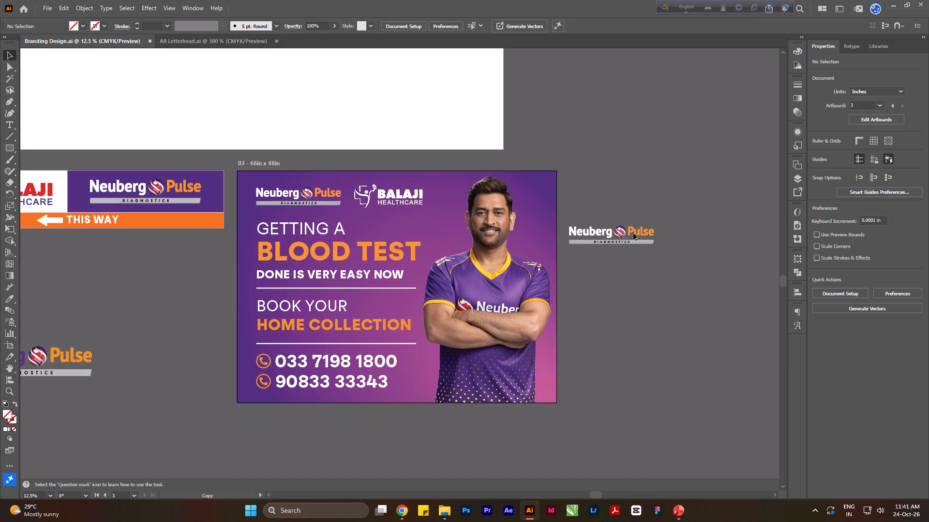
pyautogui.keyDown('alt'); pyautogui.moveTo(633, 233); pyautogui.dragTo(648, 232); pyautogui.keyUp('alt')
pyautogui.rightClick(647, 231)
pyautogui.click(675, 275)
pyautogui.click(630, 279)
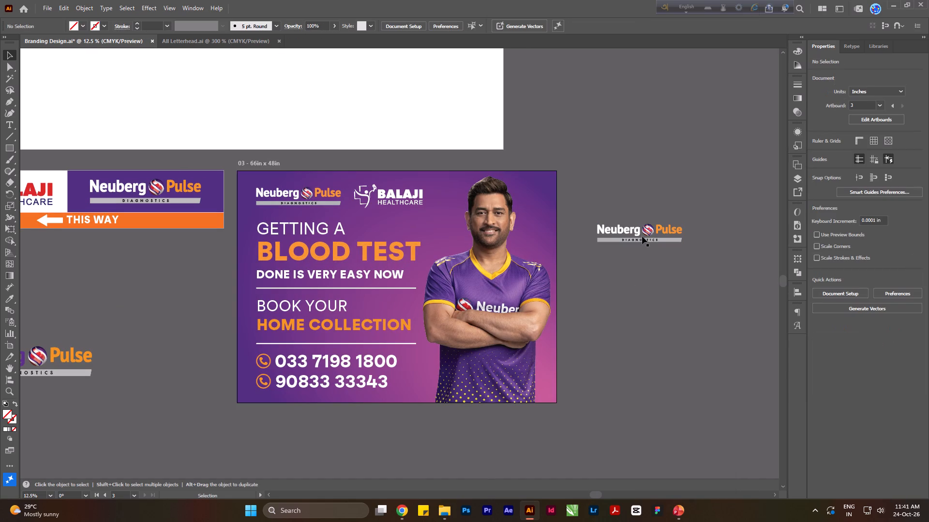
pyautogui.moveTo(650, 231); pyautogui.dragTo(645, 160)
pyautogui.moveTo(696, 201); pyautogui.dragTo(601, 277)
pyautogui.press('Delete')
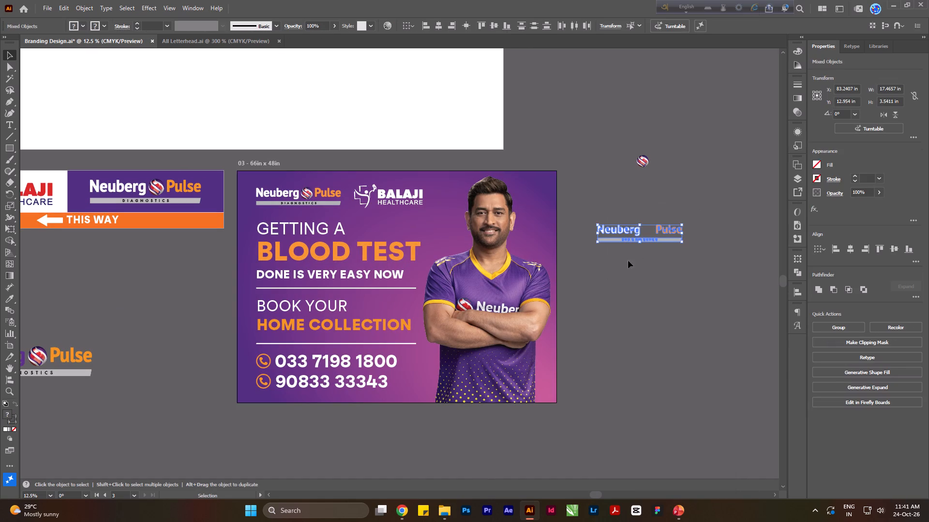
pyautogui.moveTo(683, 150); pyautogui.dragTo(608, 196)
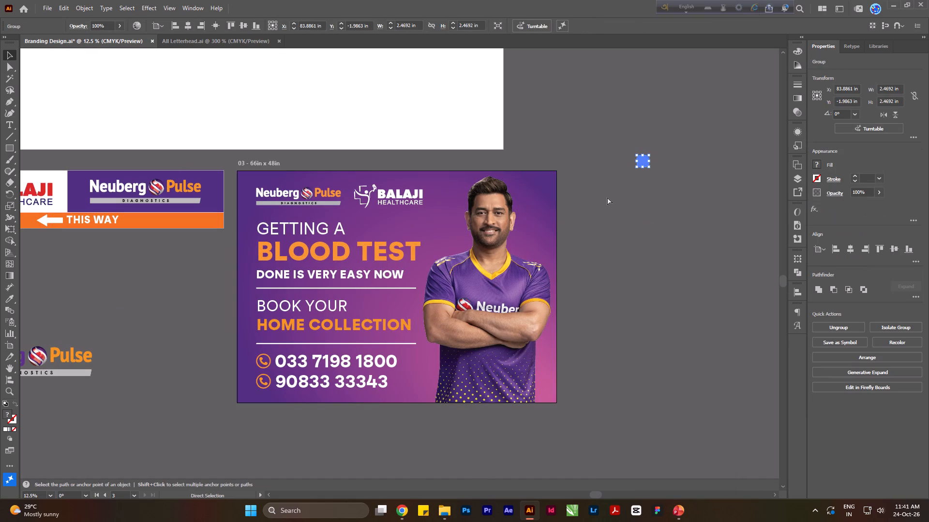
pyautogui.hotkey('ctrl', 'g')
# Enlarge the globe to about 46.2 in across and position it behind the man, resting at the board's bottom and overhanging its right edge.
pyautogui.keyDown('shift'); pyautogui.moveTo(644, 168); pyautogui.dragTo(619, 329); pyautogui.keyUp('shift')
pyautogui.click(672, 132)
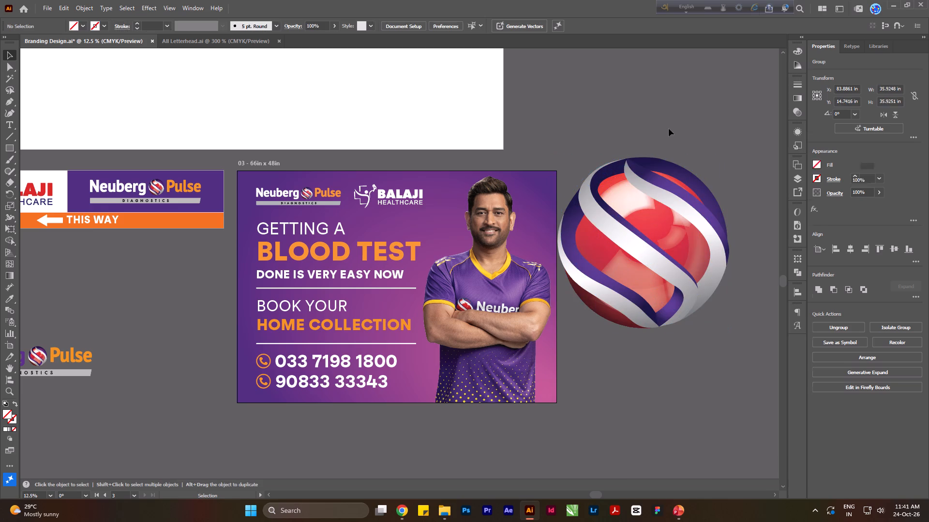
pyautogui.moveTo(690, 216); pyautogui.dragTo(539, 280)
pyautogui.keyDown('shift'); pyautogui.moveTo(576, 304); pyautogui.dragTo(629, 299); pyautogui.keyUp('shift')
pyautogui.moveTo(598, 307); pyautogui.dragTo(606, 292)
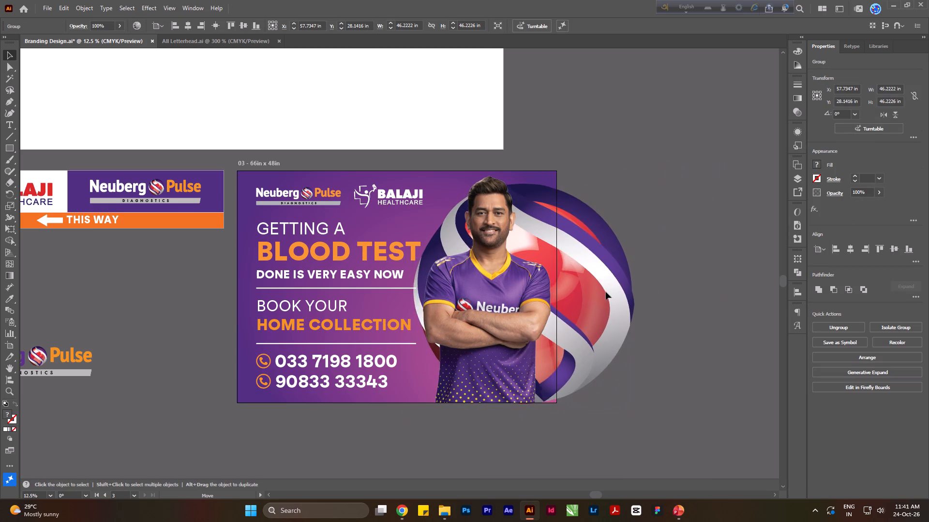
pyautogui.moveTo(606, 292); pyautogui.dragTo(605, 293)
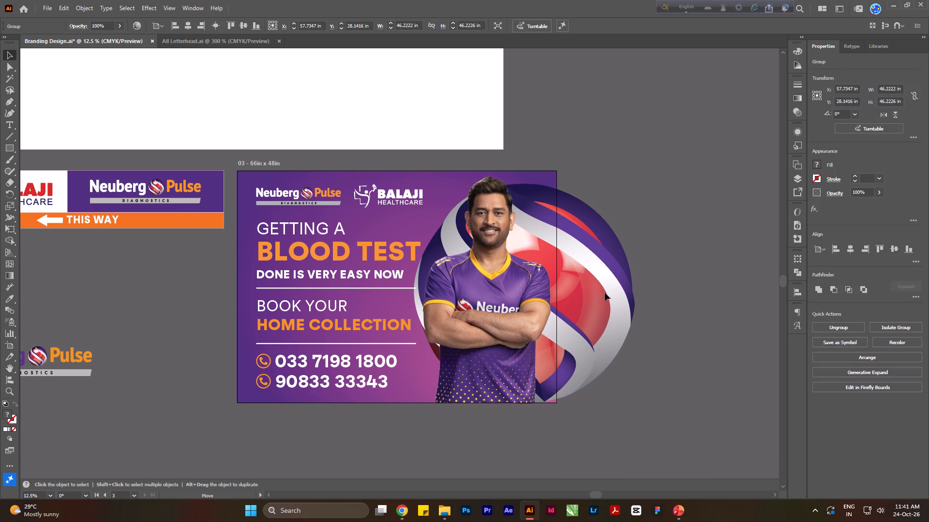
pyautogui.moveTo(605, 293); pyautogui.dragTo(605, 291)
pyautogui.click(730, 270)
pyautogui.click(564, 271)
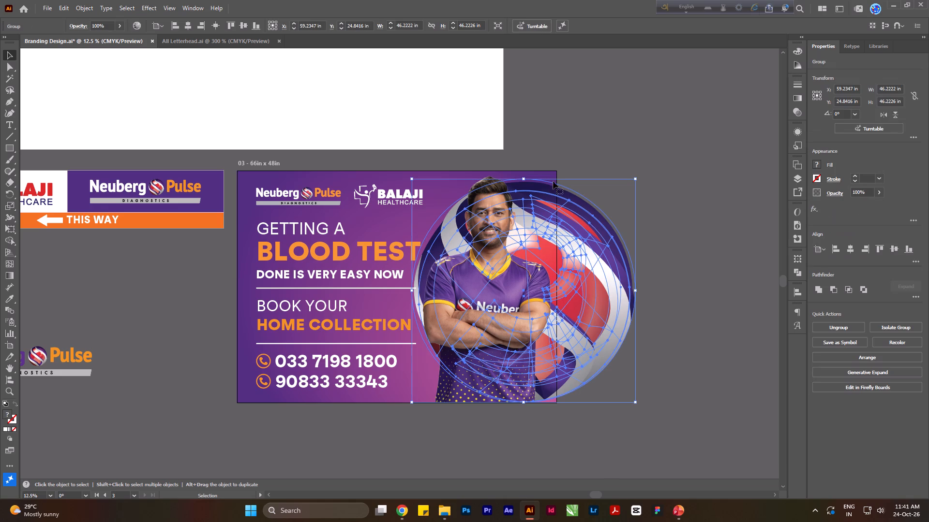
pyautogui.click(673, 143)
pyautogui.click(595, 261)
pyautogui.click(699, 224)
# Set the blending mode of the large globe behind the man to Luminosity.
pyautogui.click(621, 236)
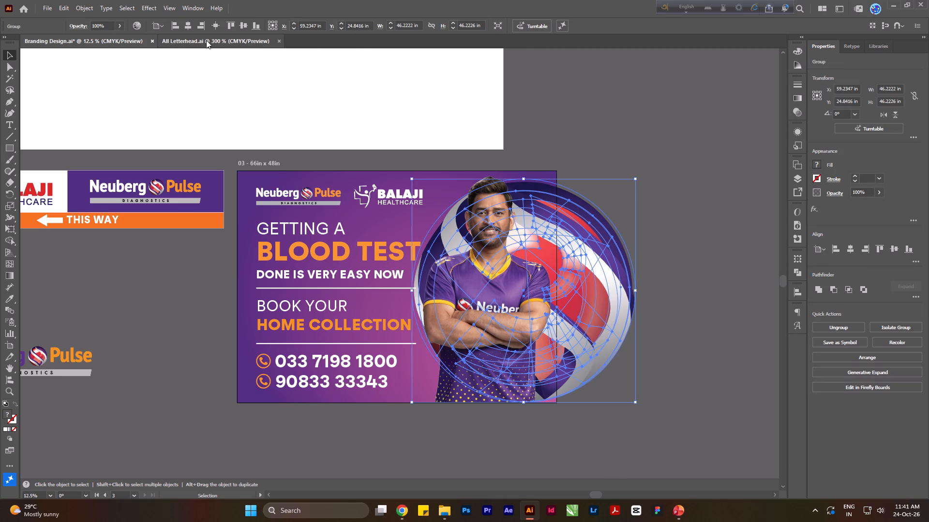
pyautogui.click(796, 181)
pyautogui.click(617, 160)
pyautogui.click(664, 162)
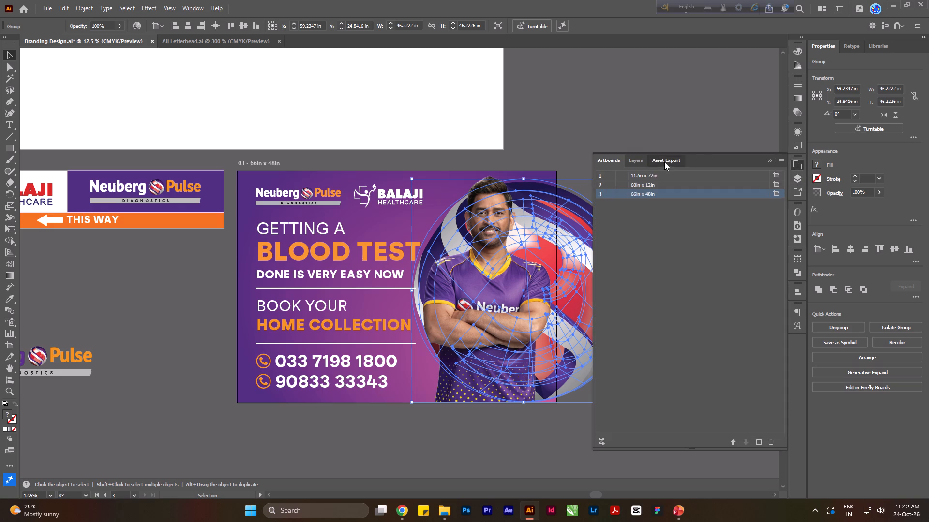
pyautogui.click(802, 180)
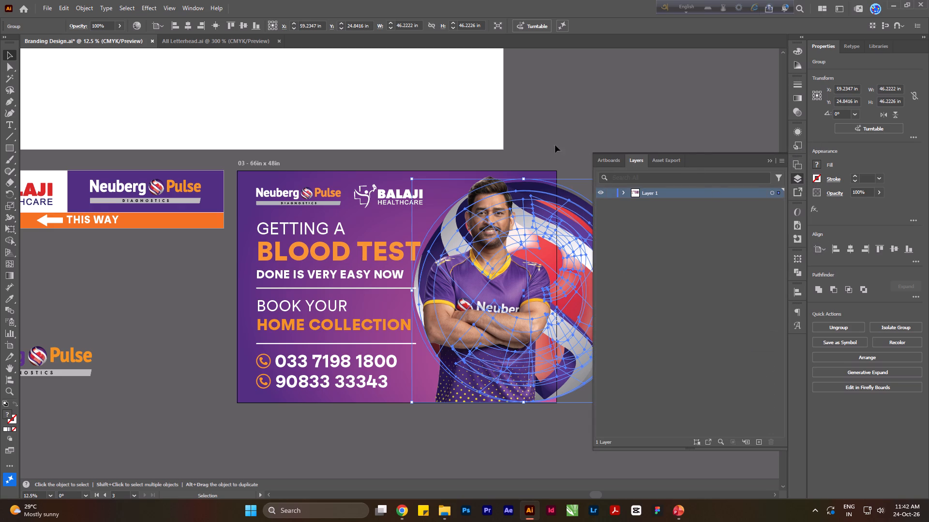
pyautogui.click(768, 160)
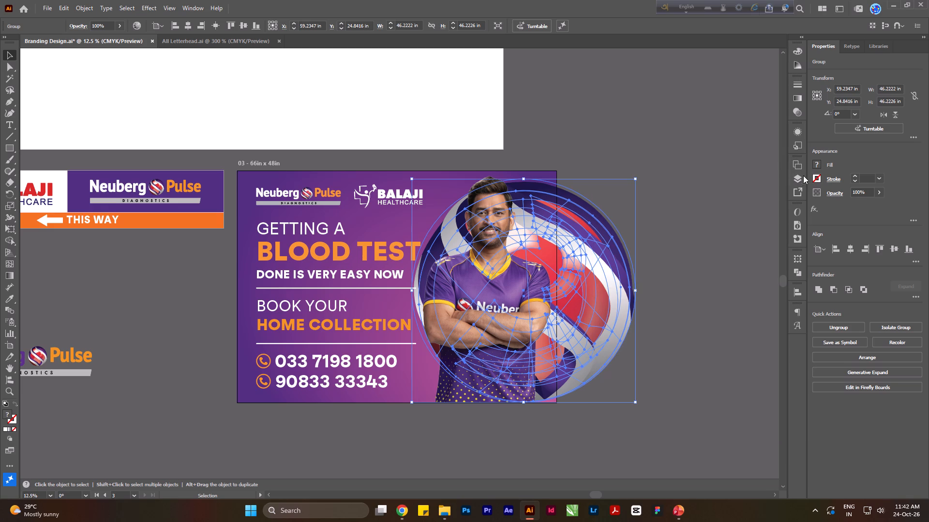
pyautogui.click(799, 102)
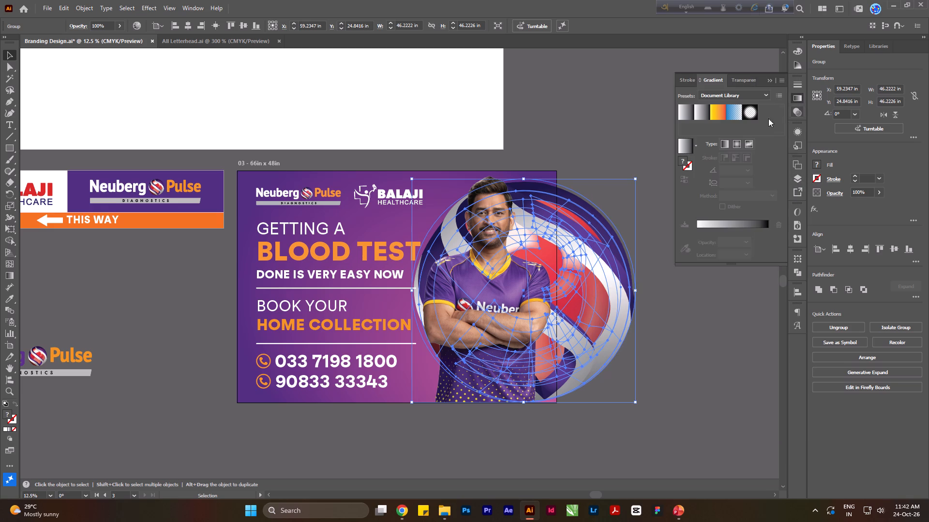
pyautogui.click(734, 81)
pyautogui.click(692, 100)
pyautogui.click(694, 95)
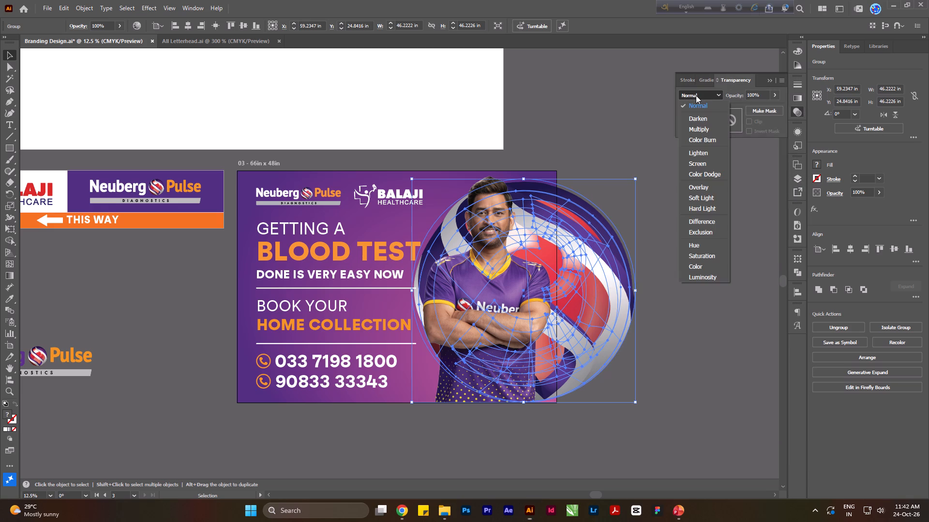
pyautogui.click(695, 276)
pyautogui.click(688, 167)
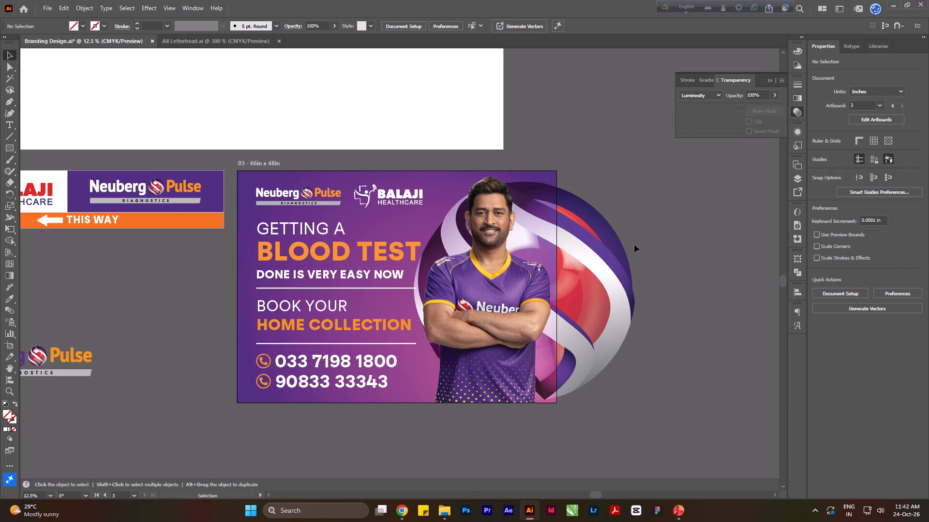
# Lower the large globe's opacity to 14%.
pyautogui.click(614, 239)
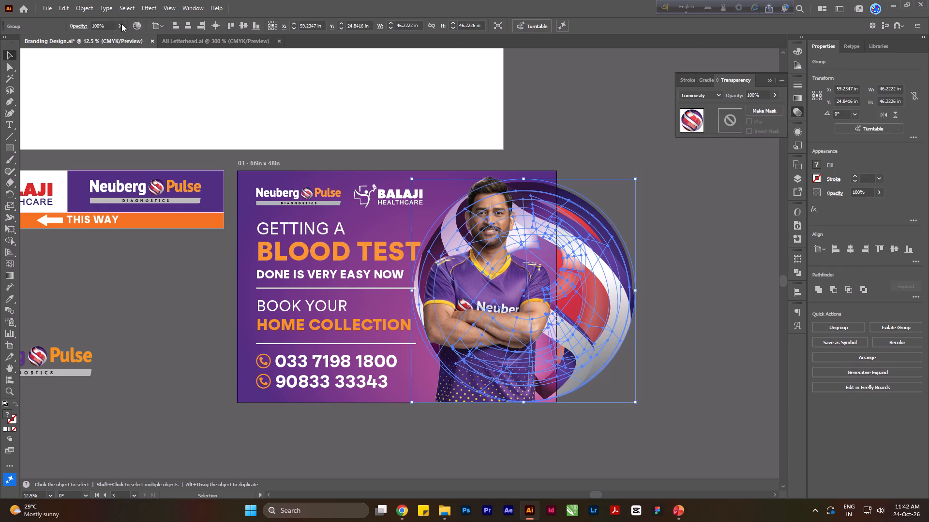
pyautogui.click(121, 24)
pyautogui.moveTo(105, 36); pyautogui.dragTo(89, 33)
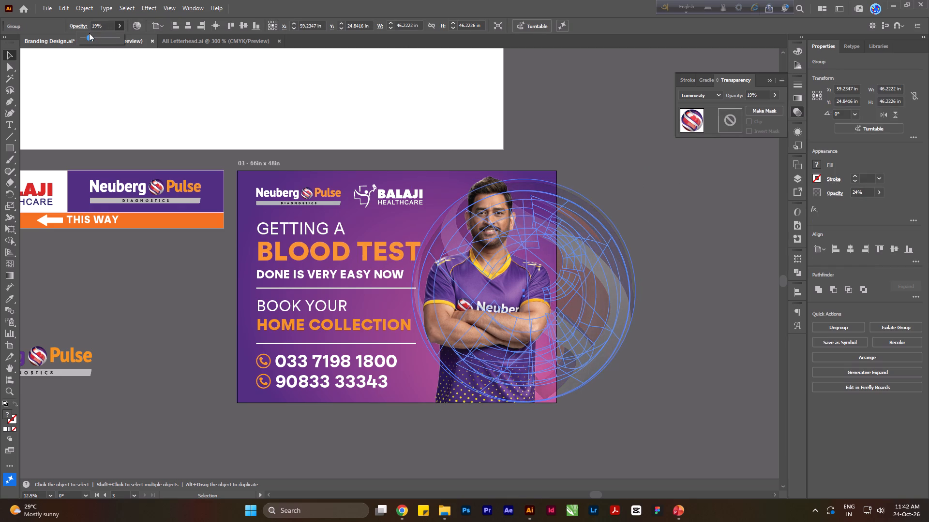
pyautogui.moveTo(89, 33); pyautogui.dragTo(87, 31)
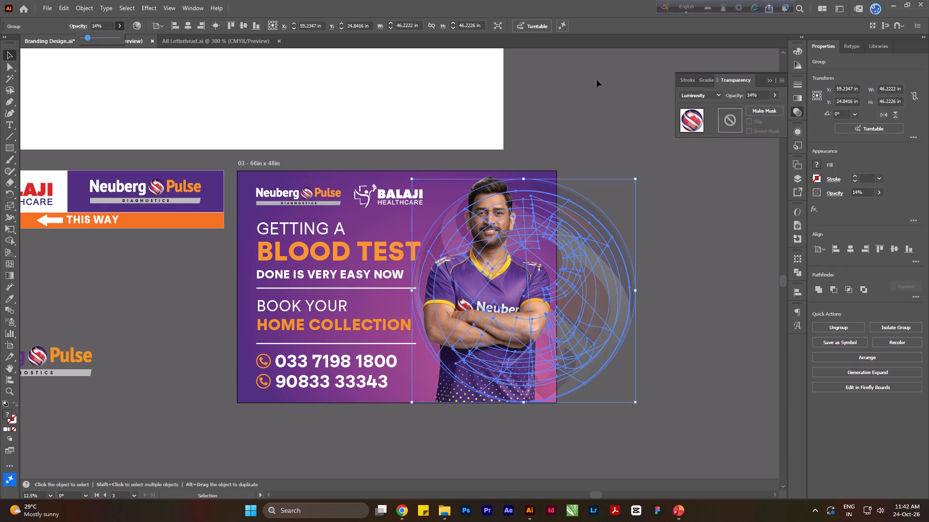
# Deselect the globe and return the floating Stroke, Gradient and Transparency group, collapsed to icons, to the dock.
pyautogui.click(608, 99)
pyautogui.click(775, 80)
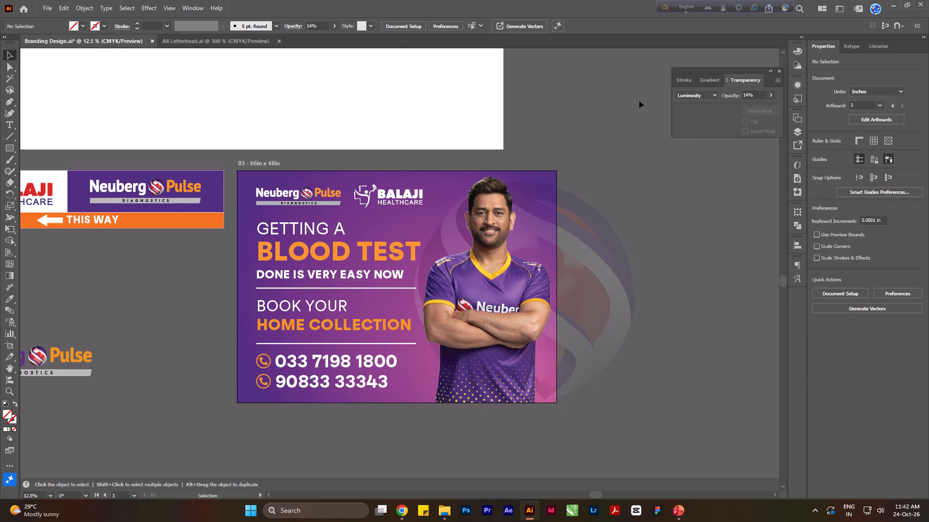
pyautogui.click(771, 71)
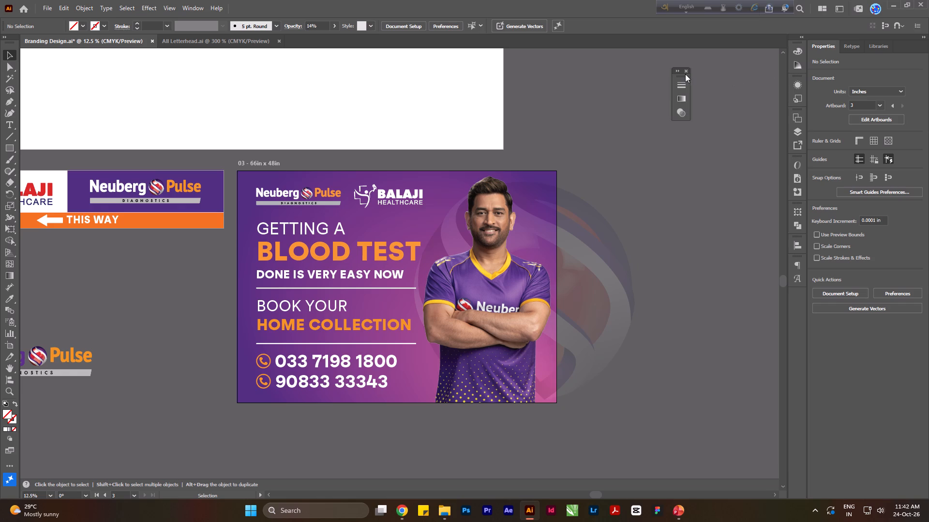
pyautogui.moveTo(682, 75); pyautogui.dragTo(797, 293)
pyautogui.click(689, 184)
# Draw a rectangle about 19 in by 35.7 in over the globe's overhanging part and fill it white.
pyautogui.click(603, 242)
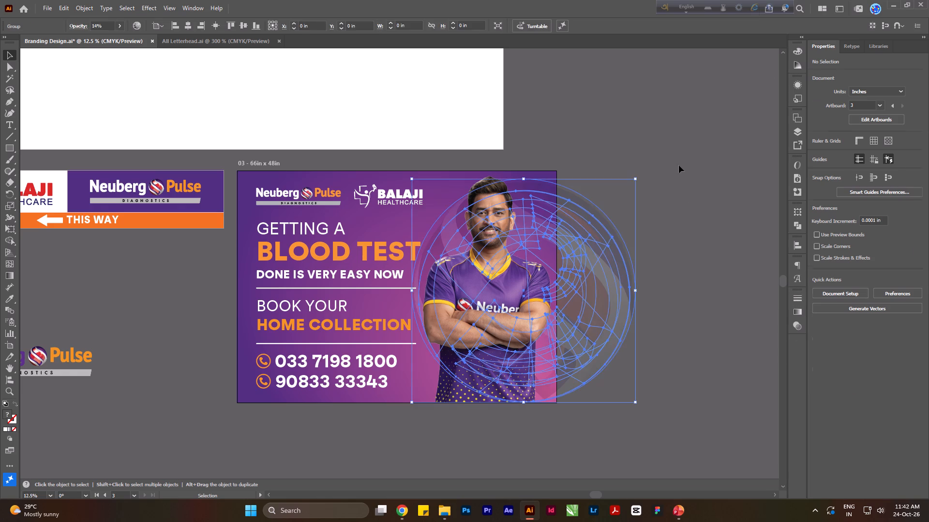
pyautogui.click(679, 147)
pyautogui.click(4, 149)
pyautogui.moveTo(636, 138); pyautogui.dragTo(629, 154)
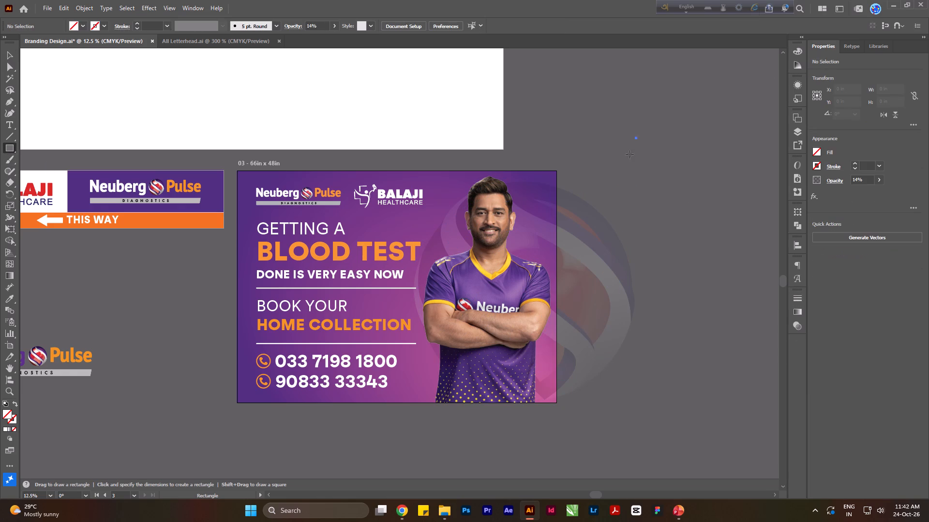
pyautogui.moveTo(629, 154); pyautogui.dragTo(544, 311)
pyautogui.click(6, 413)
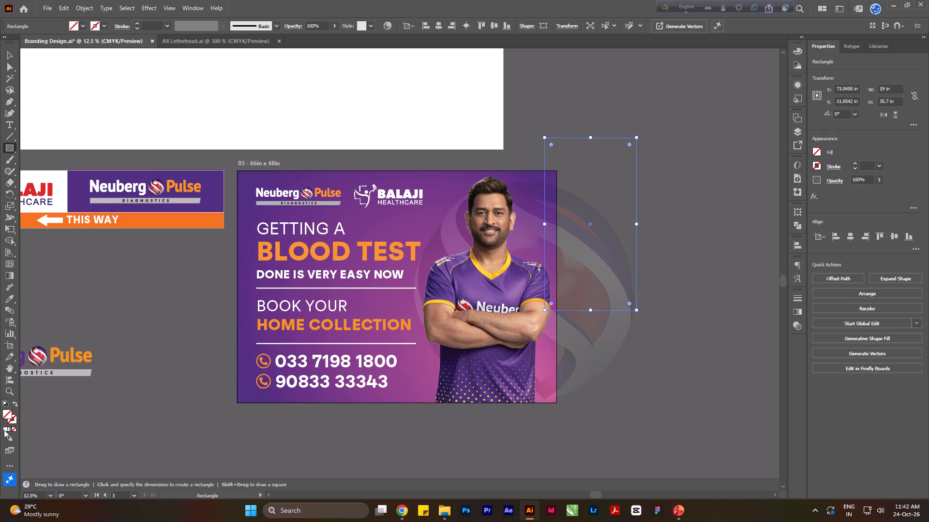
pyautogui.click(4, 431)
# Align the white rectangle to the board's top-right corner, stretch it to about 48 in high and widen it leftwards past the globe's left edge.
pyautogui.click(7, 56)
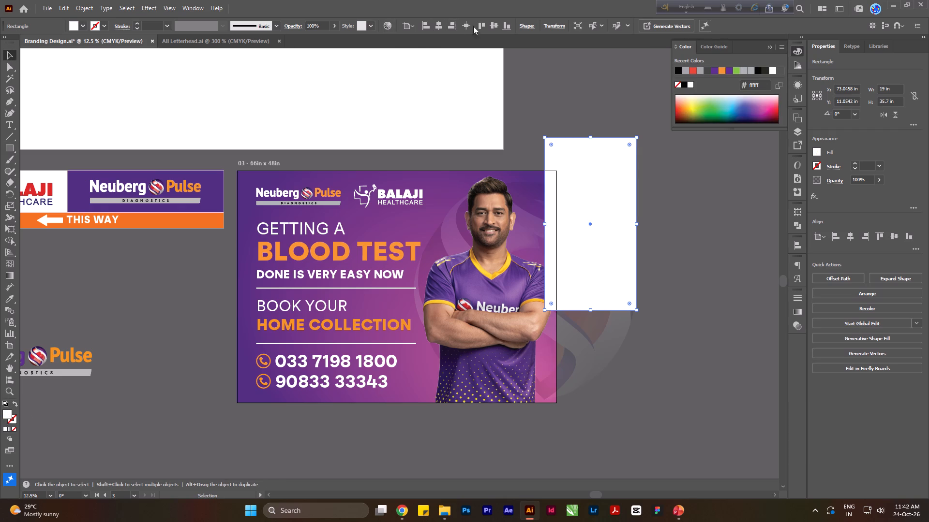
pyautogui.click(482, 26)
pyautogui.click(456, 23)
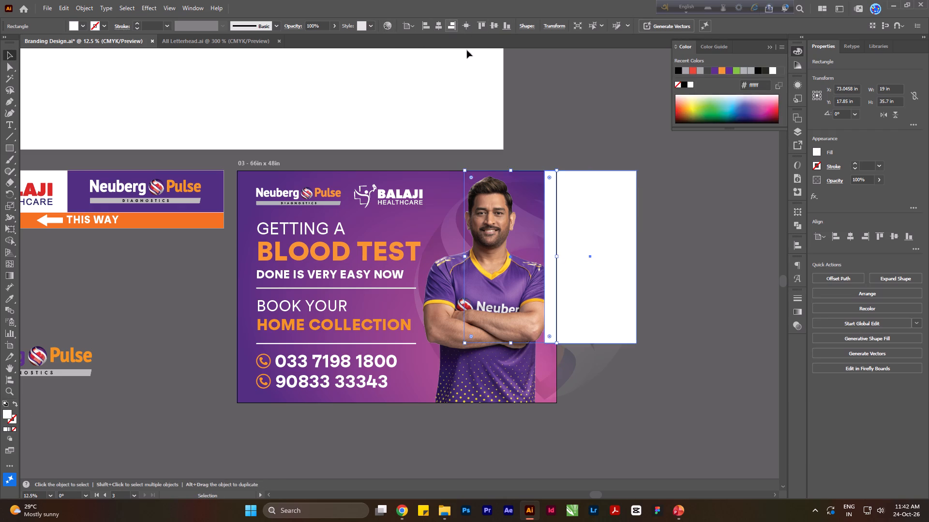
pyautogui.moveTo(509, 344); pyautogui.dragTo(517, 400)
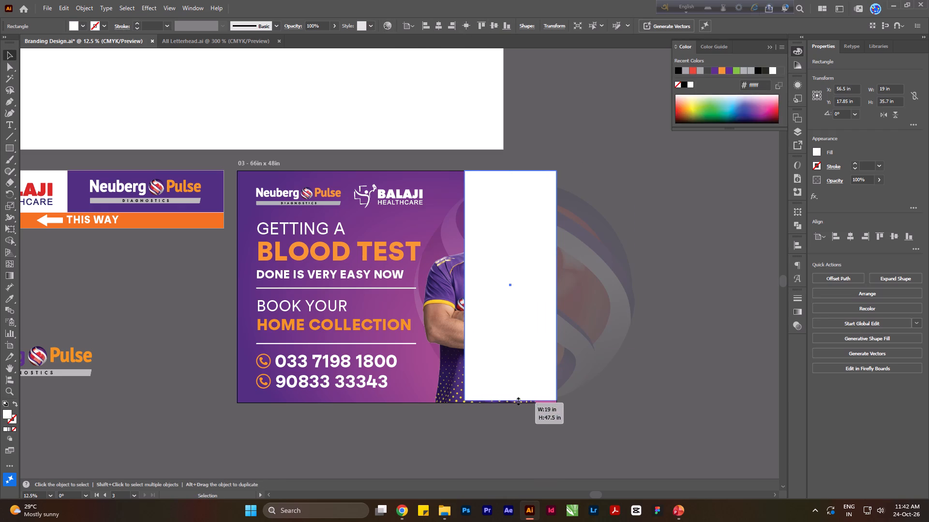
pyautogui.moveTo(517, 400); pyautogui.dragTo(518, 403)
pyautogui.keyDown('alt'); pyautogui.scroll(4, 535, 407); pyautogui.keyUp('alt')
pyautogui.keyDown('alt'); pyautogui.scroll(-3, 598, 390); pyautogui.keyUp('alt')
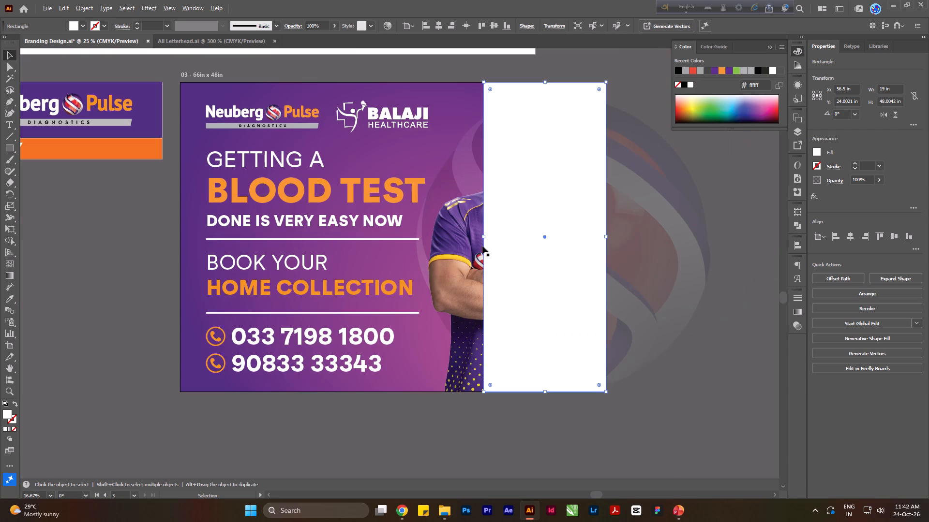
pyautogui.moveTo(482, 236); pyautogui.dragTo(401, 236)
# Clip the large faded globe to the board area by making a clipping mask with the white rectangle.
pyautogui.keyDown('shift'); pyautogui.click(648, 224); pyautogui.keyUp('shift')
pyautogui.rightClick(648, 219)
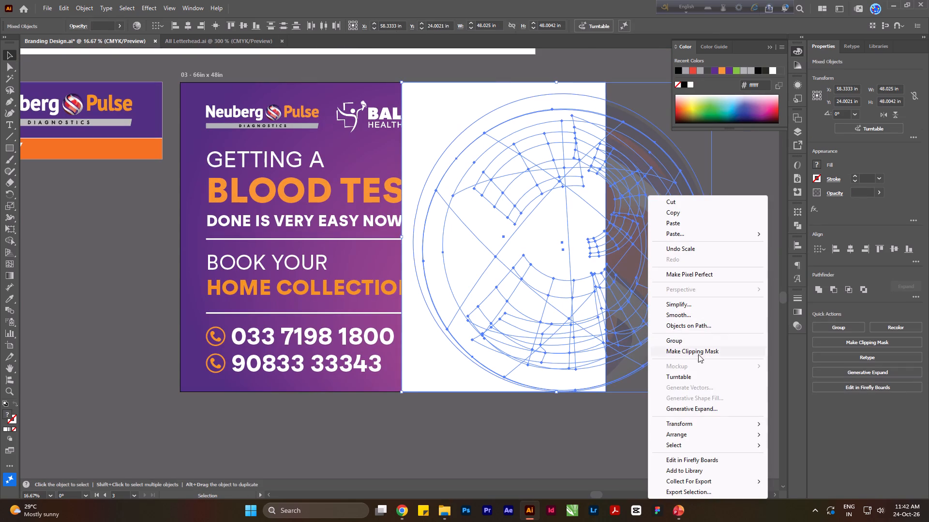
pyautogui.click(698, 353)
pyautogui.click(711, 344)
# Bring the man's clipped photo to the front, above the masked globe and background.
pyautogui.click(502, 94)
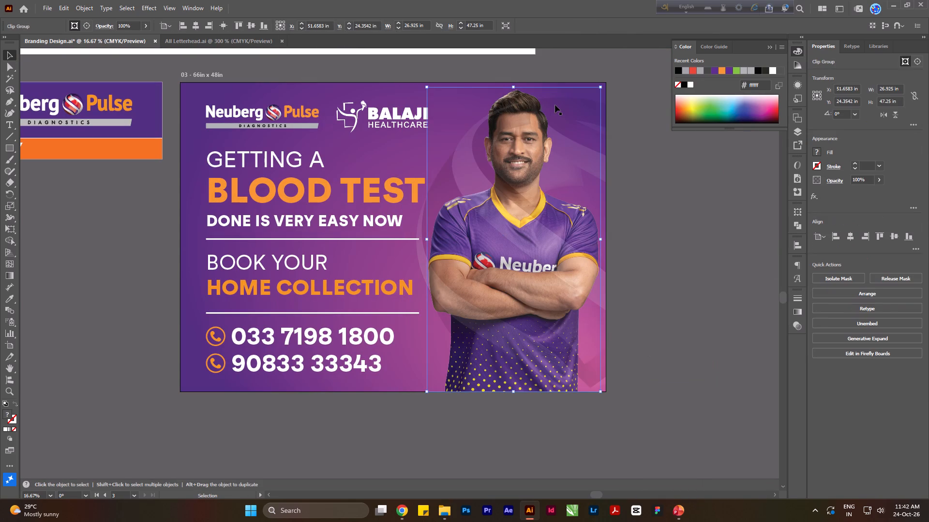
pyautogui.hotkey('ctrl', 'shift', ']')
pyautogui.click(675, 199)
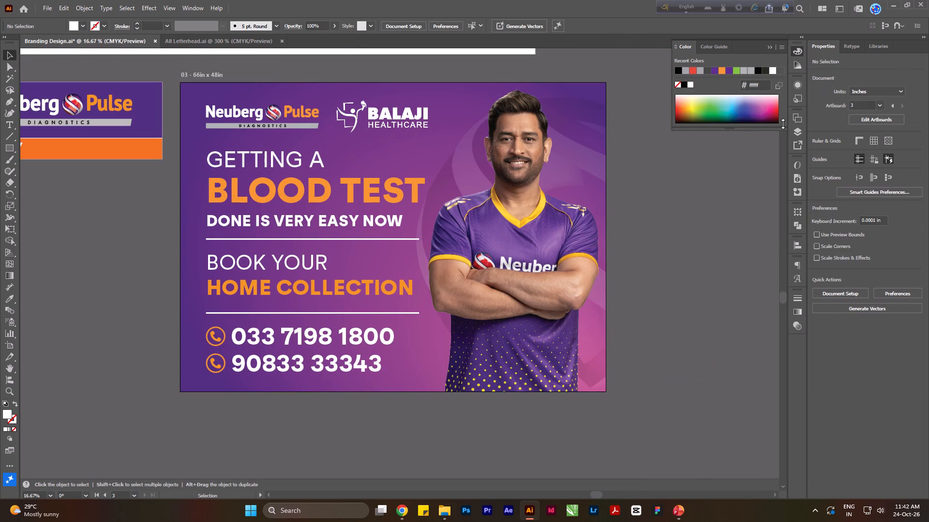
pyautogui.click(769, 50)
pyautogui.click(715, 142)
pyautogui.keyDown('alt'); pyautogui.scroll(-1, 576, 159); pyautogui.keyUp('alt')
pyautogui.keyDown('alt'); pyautogui.scroll(1, 584, 159); pyautogui.keyUp('alt')
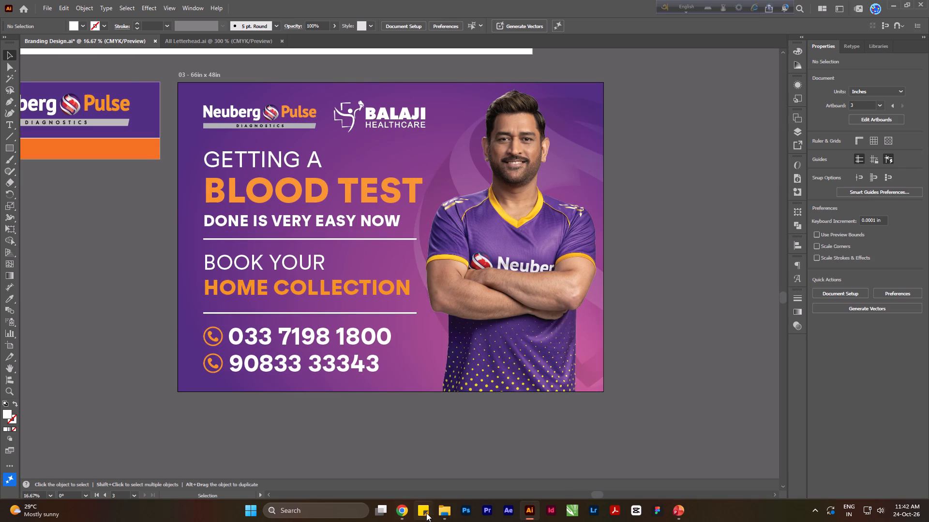
# Browse the Dhoni Photo Shoot folder for other photos of the man, and return to the board design.
pyautogui.click(433, 514)
pyautogui.click(438, 513)
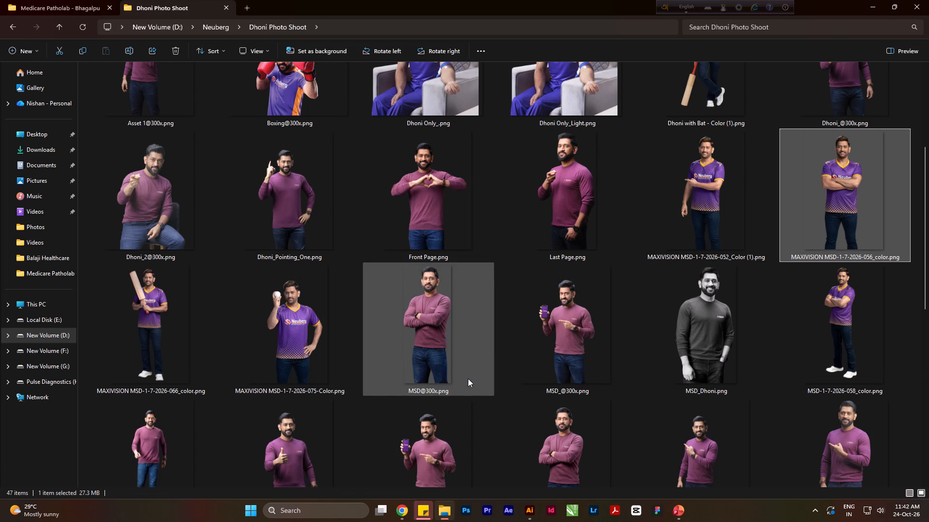
pyautogui.scroll(-3, 468, 378)
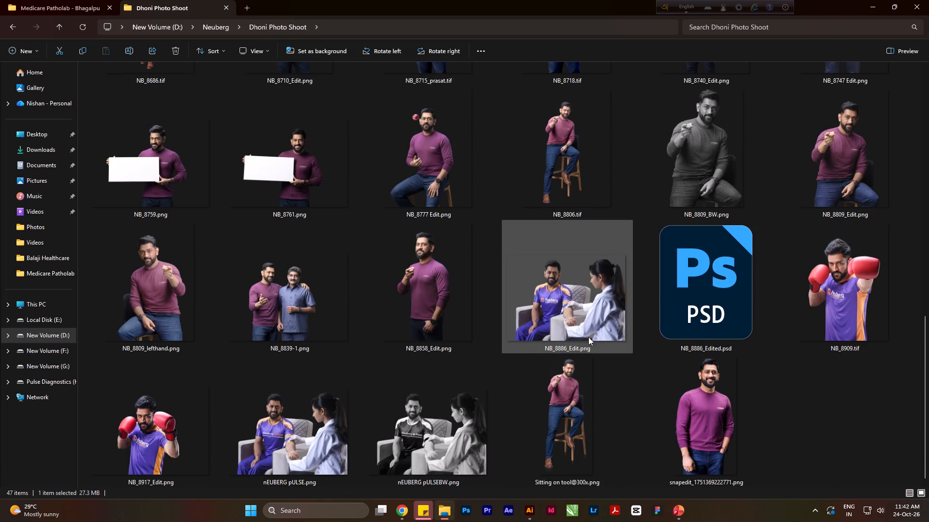
pyautogui.click(872, 0)
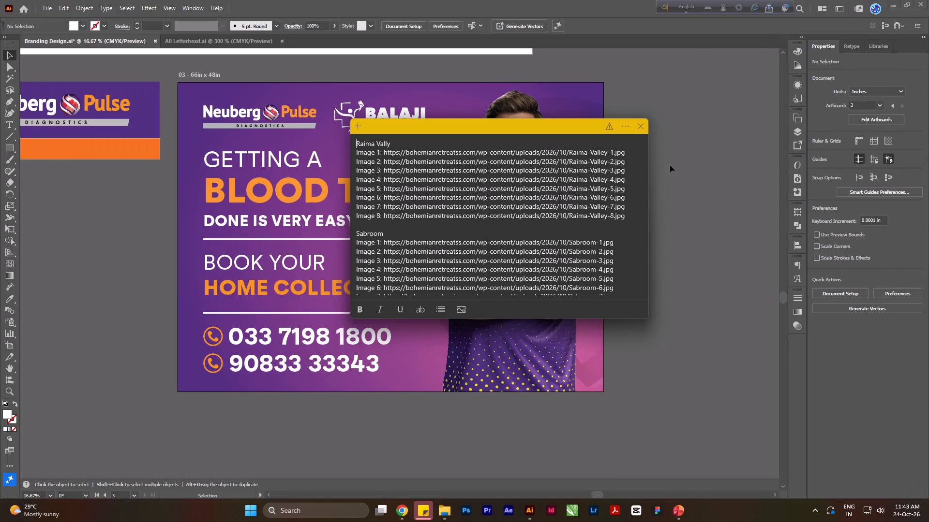
pyautogui.click(644, 128)
pyautogui.click(684, 145)
pyautogui.click(691, 136)
# Save the Branding Design document.
pyautogui.keyDown('alt'); pyautogui.scroll(-1, 419, 217); pyautogui.keyUp('alt')
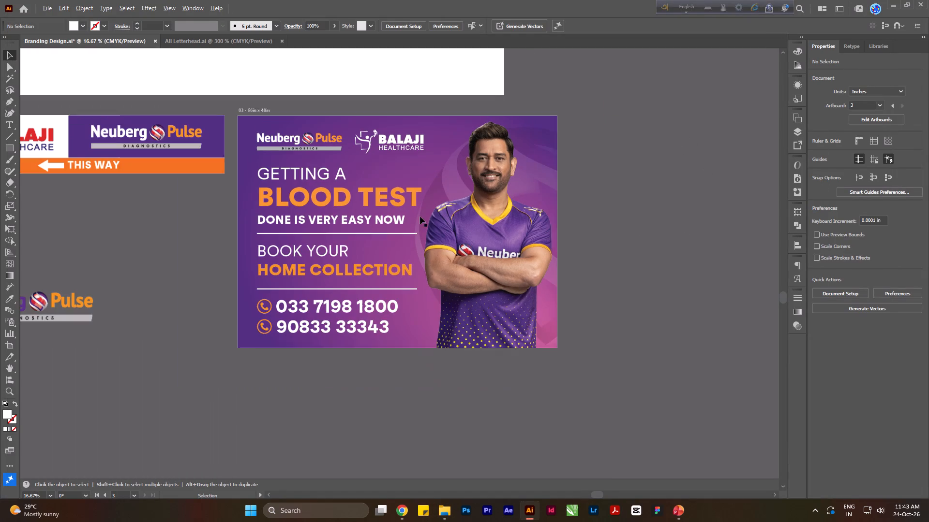
pyautogui.click(631, 230)
pyautogui.click(608, 374)
pyautogui.hotkey('ctrl', 's')
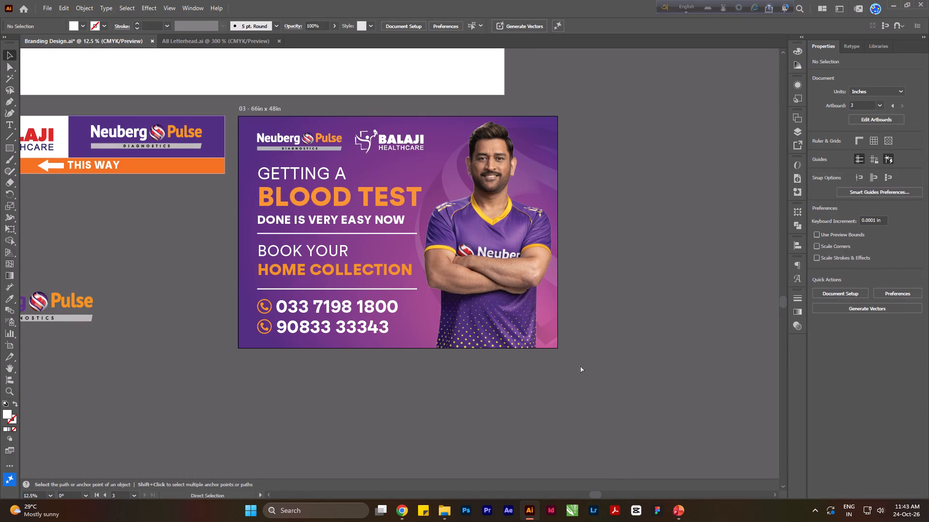
pyautogui.moveTo(580, 366); pyautogui.dragTo(238, 110)
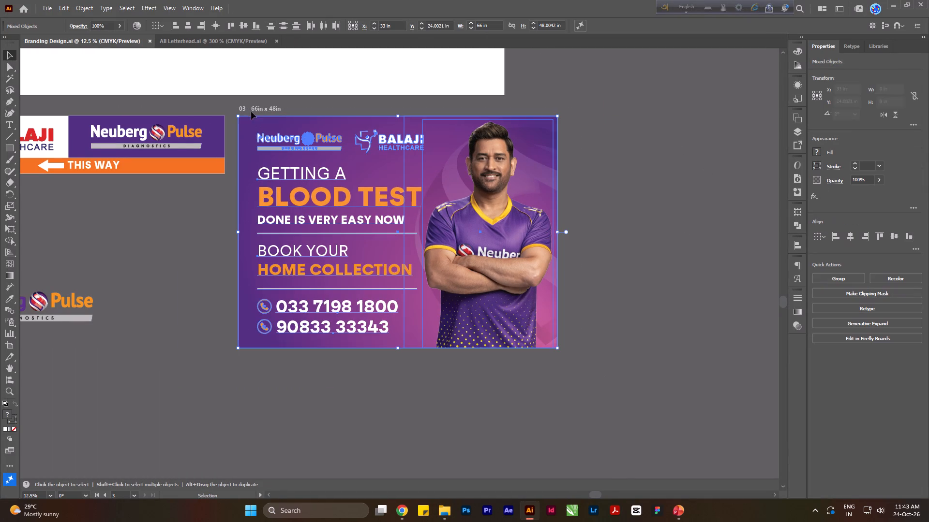
pyautogui.click(615, 157)
# Enlarge the board's Neuberg Pulse and Balaji Healthcare logos together proportionally, keeping their left edge in line with the text and stopping short of the man's head.
pyautogui.click(390, 142)
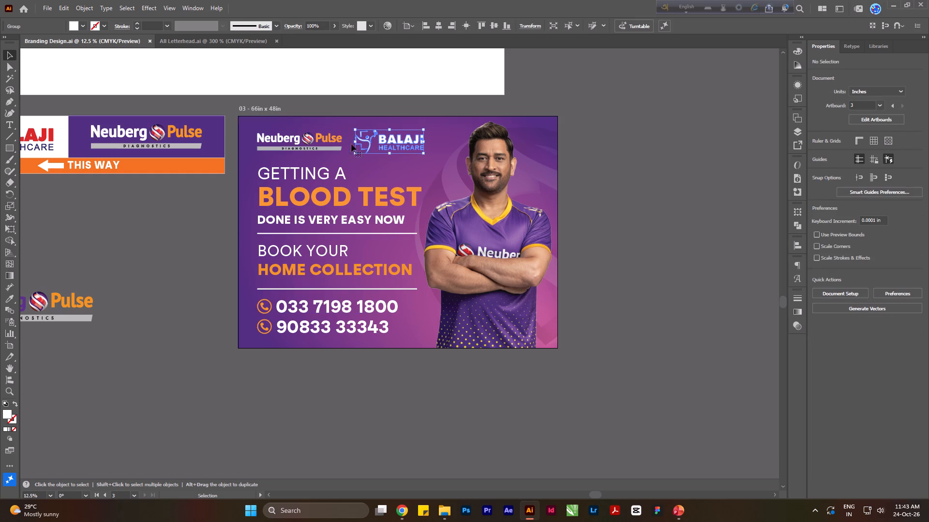
pyautogui.keyDown('shift'); pyautogui.click(315, 146); pyautogui.keyUp('shift')
pyautogui.keyDown('shift'); pyautogui.moveTo(423, 141); pyautogui.dragTo(457, 143); pyautogui.keyUp('shift')
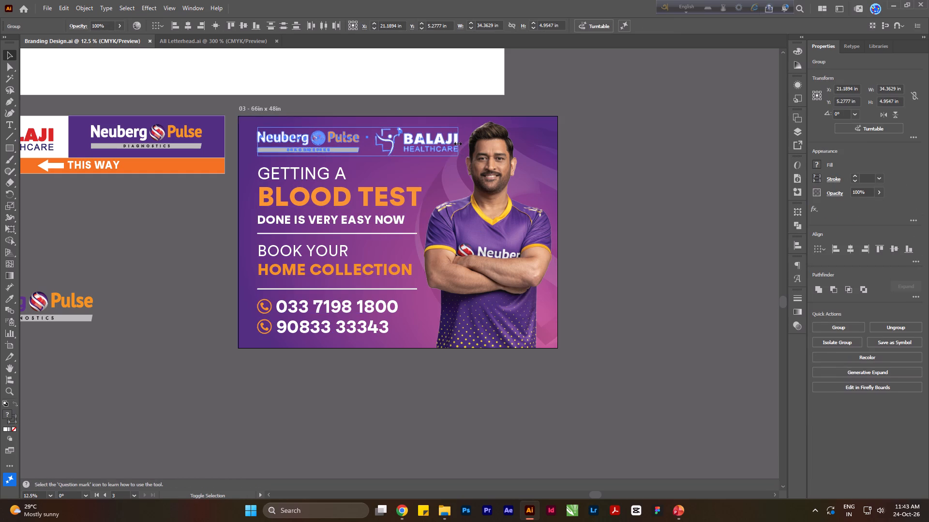
pyautogui.keyDown('shift'); pyautogui.moveTo(457, 143); pyautogui.dragTo(445, 143); pyautogui.keyUp('shift')
pyautogui.click(643, 159)
# Save the document with the enlarged logos.
pyautogui.hotkey('ctrl', 's')
# Export only the 66in x 48in artboard as a JPG 100 at 300 ppi to the Balaji Healthcare collection centre folder.
pyautogui.click(593, 110)
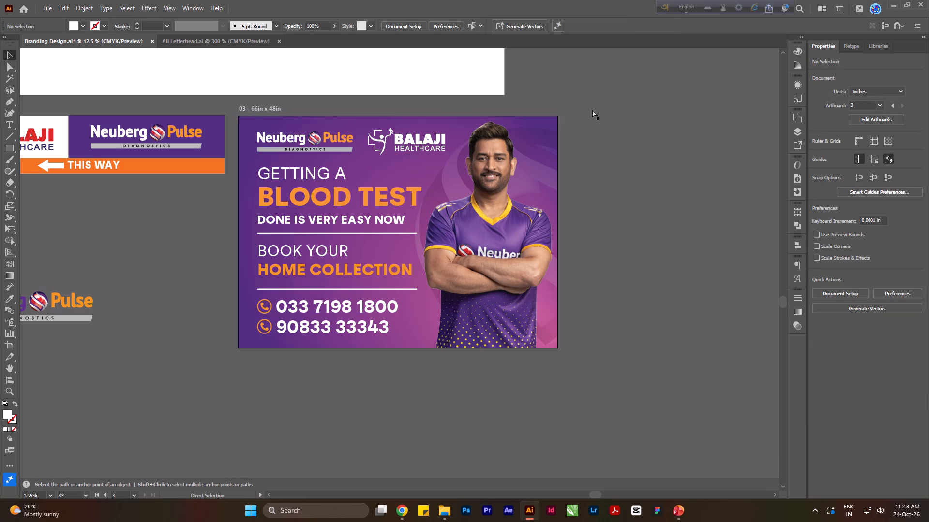
pyautogui.moveTo(584, 109); pyautogui.dragTo(238, 365)
pyautogui.click(47, 9)
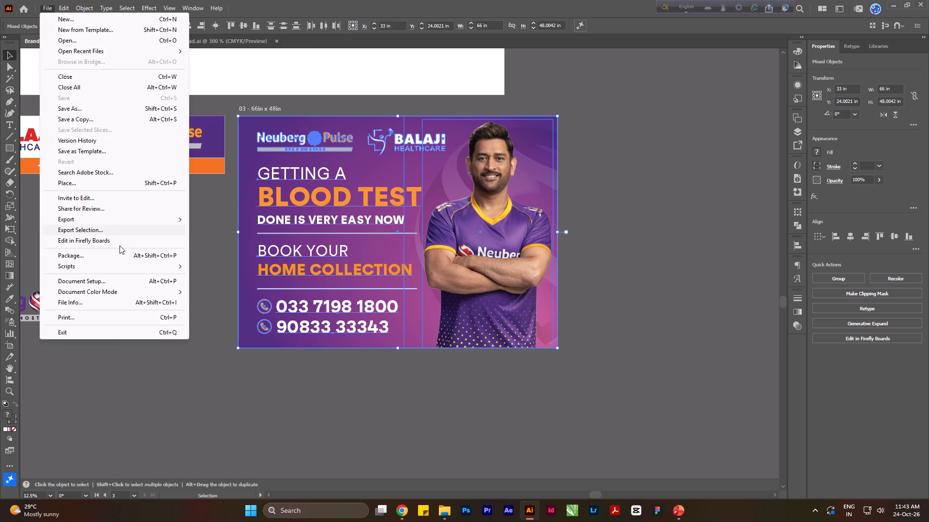
pyautogui.click(118, 231)
pyautogui.click(376, 173)
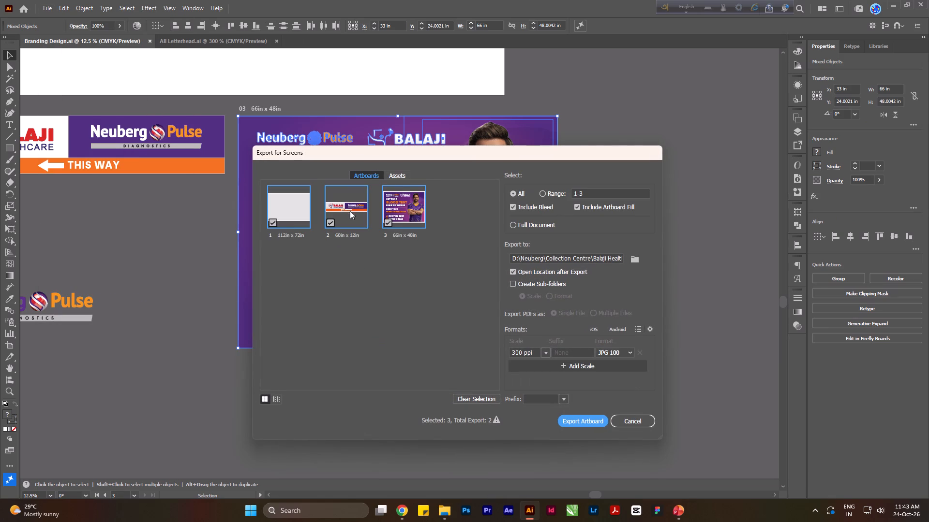
pyautogui.click(343, 214)
pyautogui.click(291, 224)
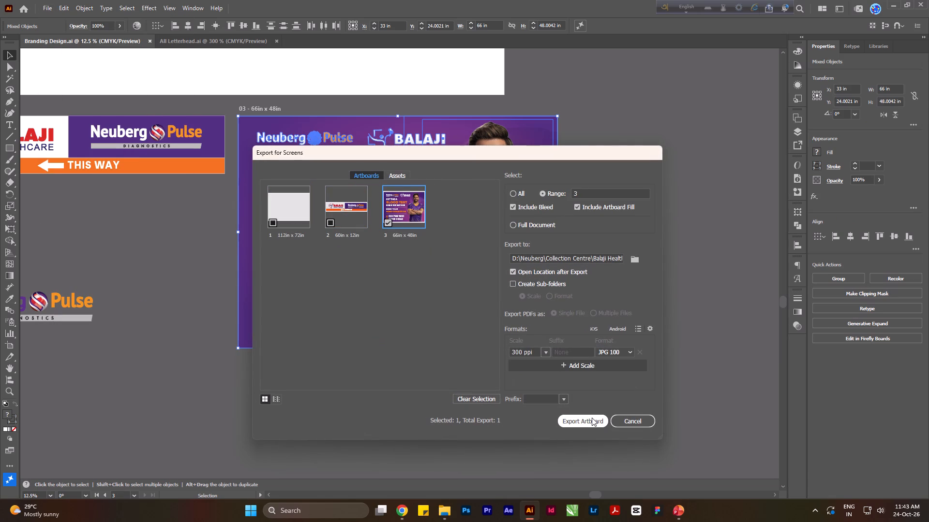
pyautogui.click(592, 418)
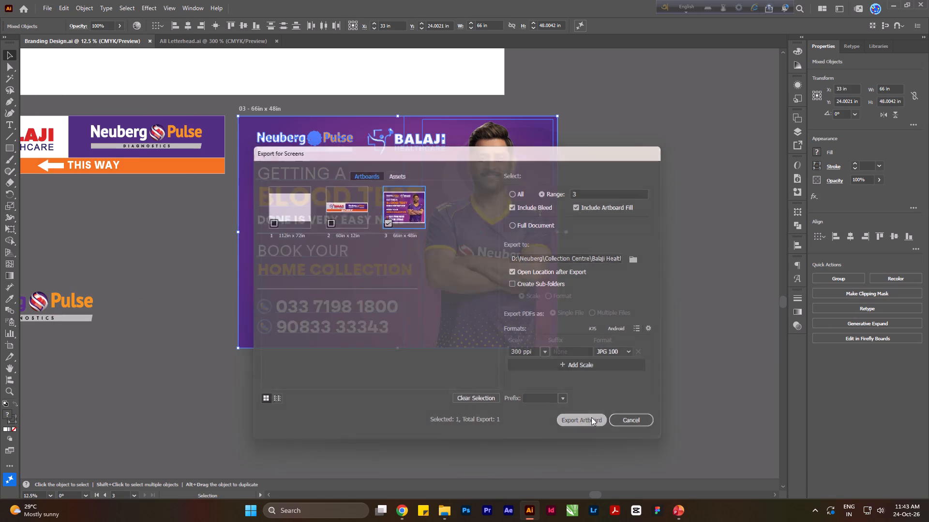
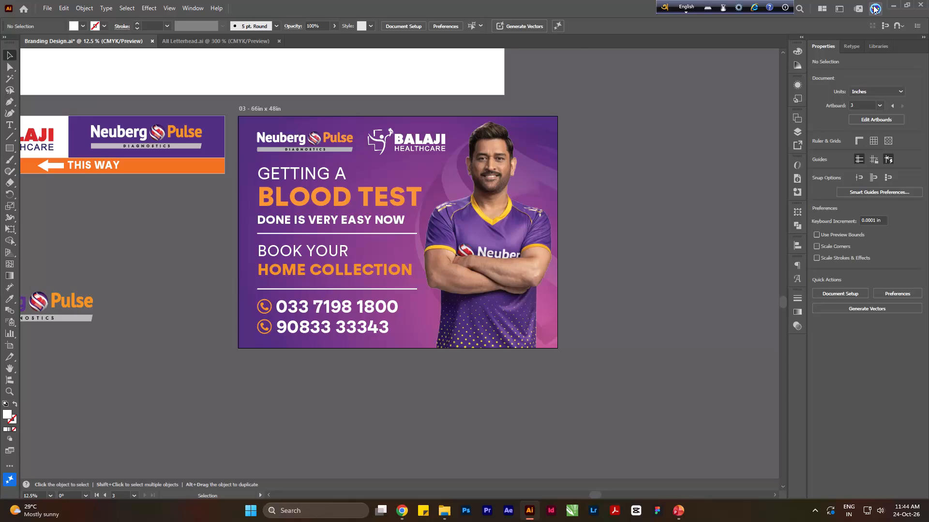
# Delete the stray Neuberg Pulse logo lying below the 60in x 12in artboard.
pyautogui.keyDown('alt'); pyautogui.scroll(-3, 454, 258); pyautogui.keyUp('alt')
pyautogui.keyDown('alt'); pyautogui.scroll(1, 408, 255); pyautogui.keyUp('alt')
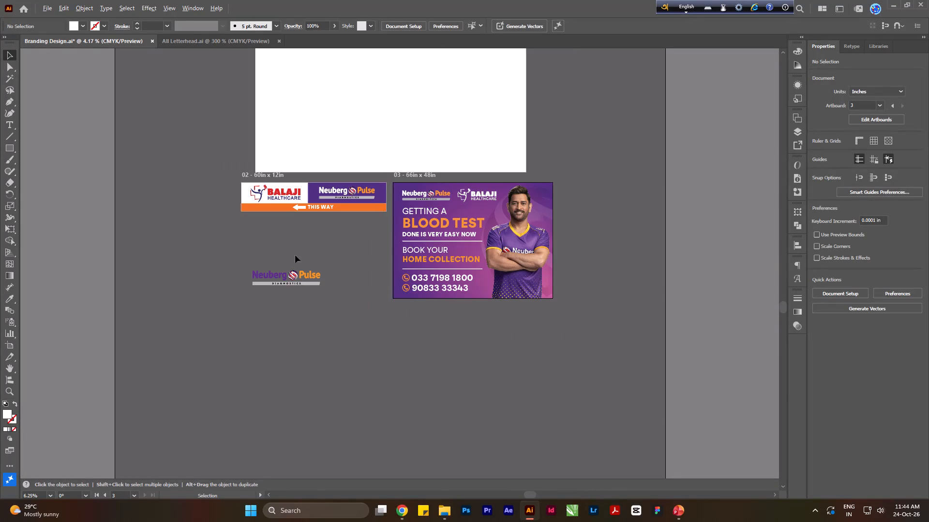
pyautogui.moveTo(307, 253); pyautogui.dragTo(278, 329)
pyautogui.press('Delete')
# Save the Branding Design document.
pyautogui.scroll(4, 589, 245)
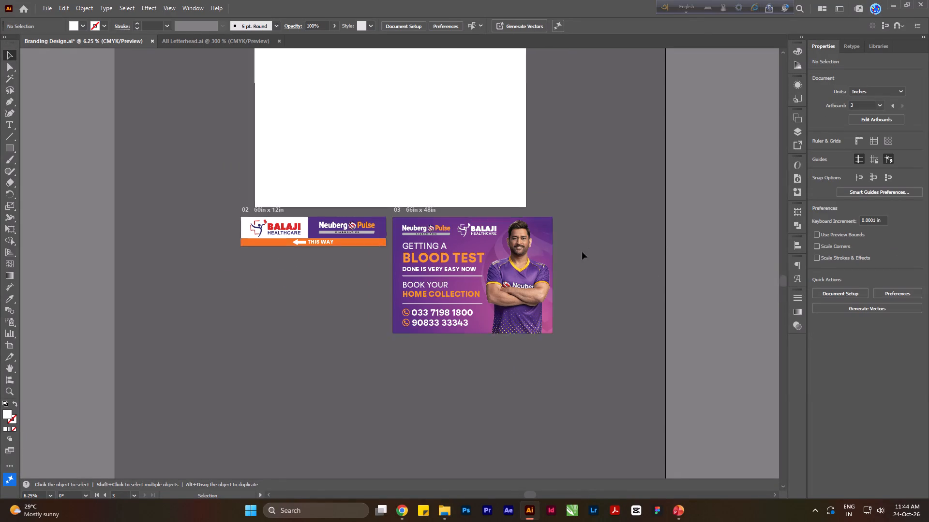
pyautogui.scroll(2, 582, 252)
pyautogui.keyDown('alt'); pyautogui.scroll(1, 414, 103); pyautogui.keyUp('alt')
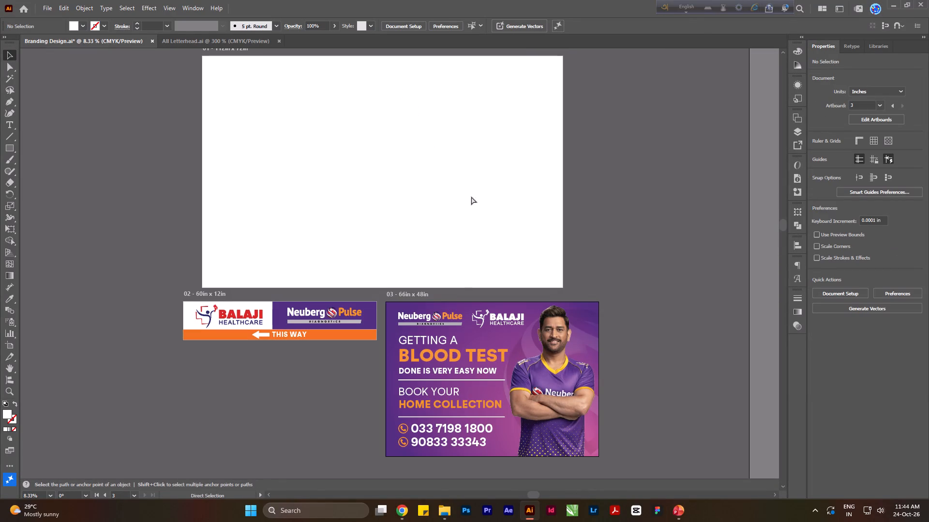
pyautogui.hotkey('ctrl', 's')
pyautogui.hotkey('ctrl', 's')
# Look through the Medicare Patholab - Bhagalpur and Collection Centre folders for reference branding artwork.
pyautogui.click(444, 514)
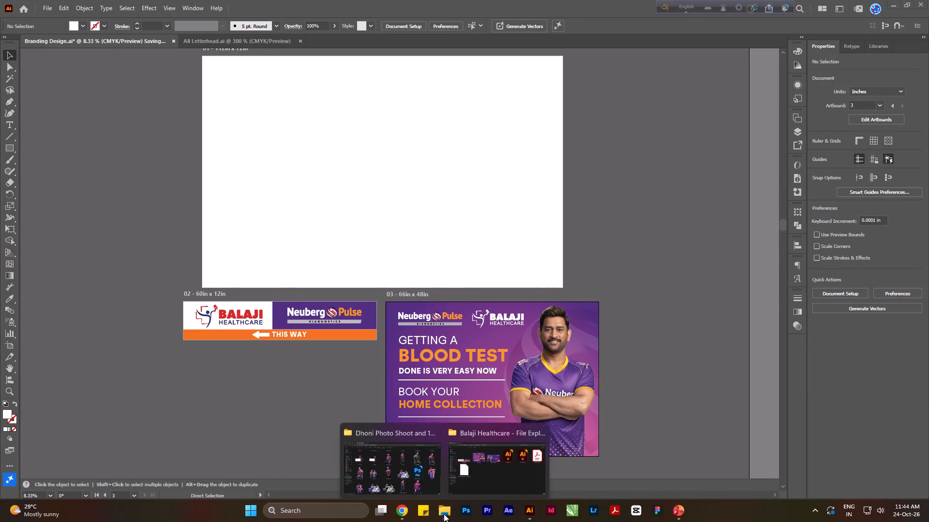
pyautogui.click(399, 470)
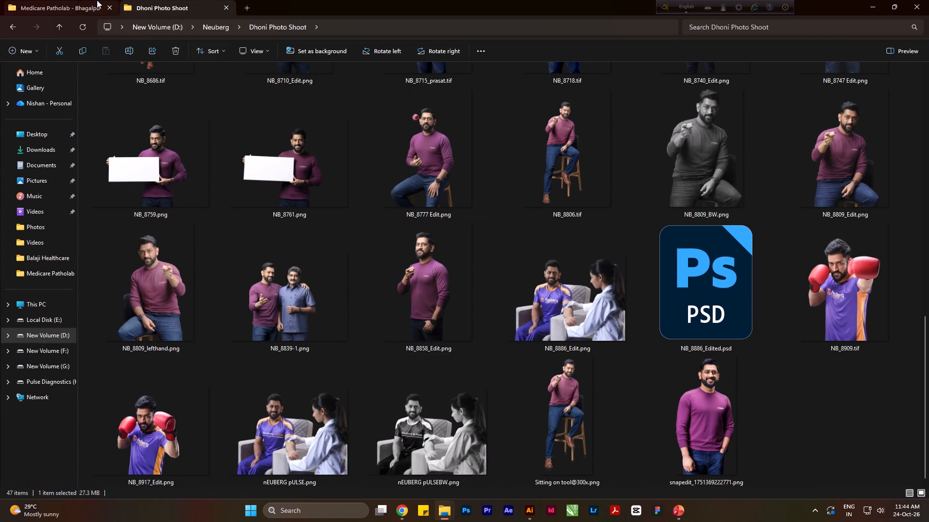
pyautogui.click(79, 0)
pyautogui.click(530, 412)
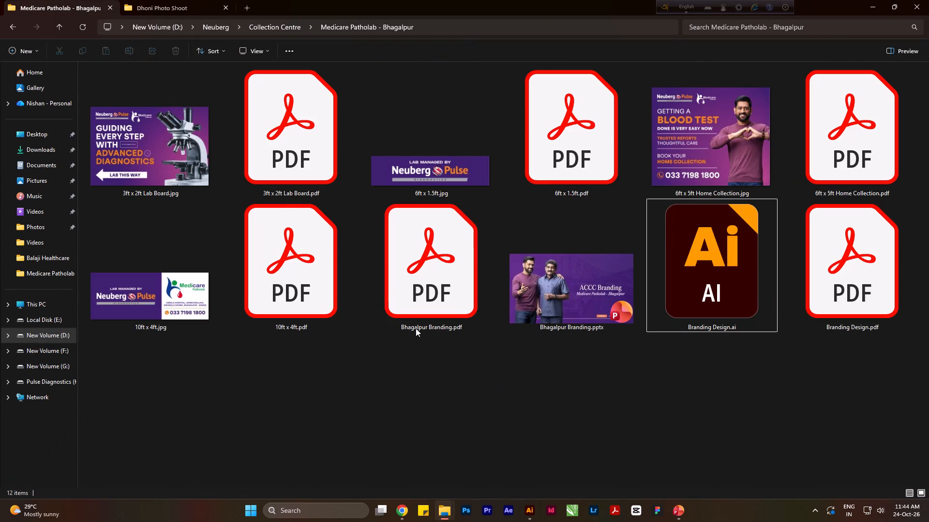
pyautogui.click(269, 29)
pyautogui.click(434, 281)
pyautogui.click(437, 279)
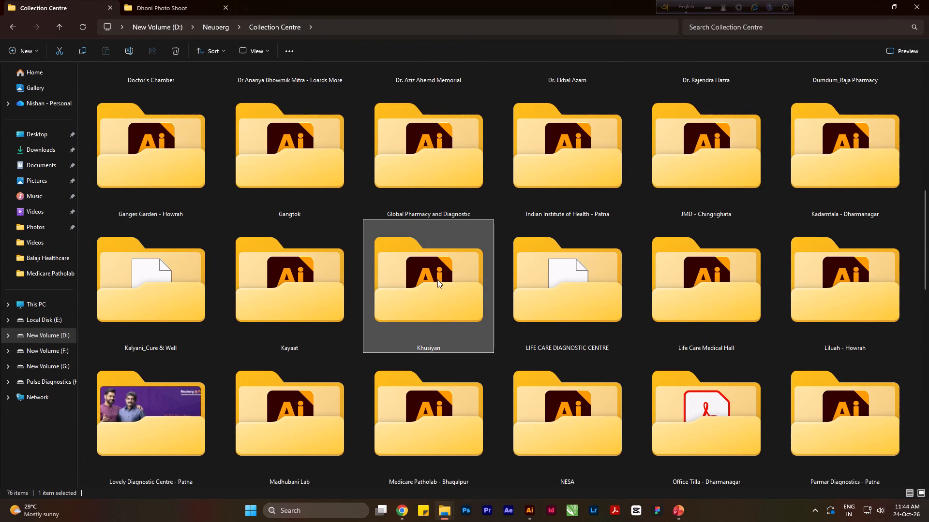
pyautogui.click(526, 511)
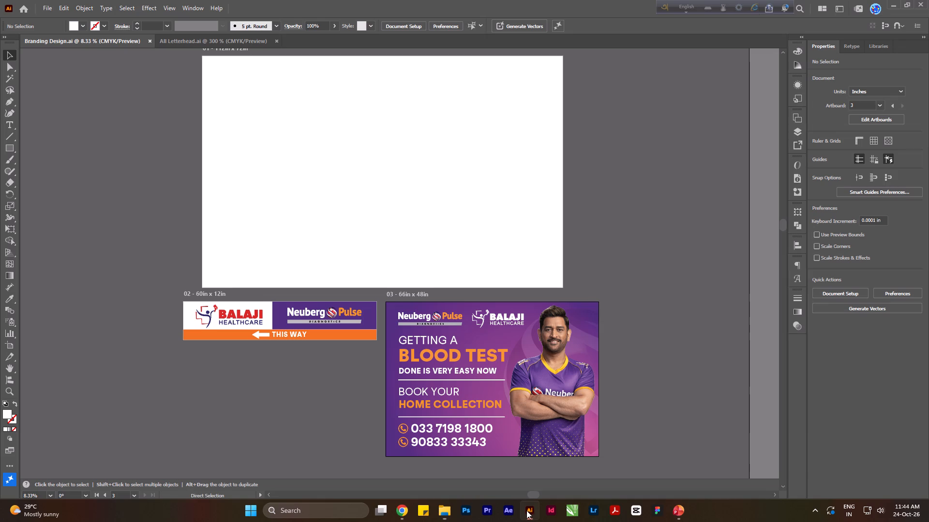
pyautogui.click(662, 274)
# Place 66in x 48in.jpg from the Balaji Healthcare folder on slide 5 of the Balaji Branding presentation, beside the entrance photo.
pyautogui.click(680, 508)
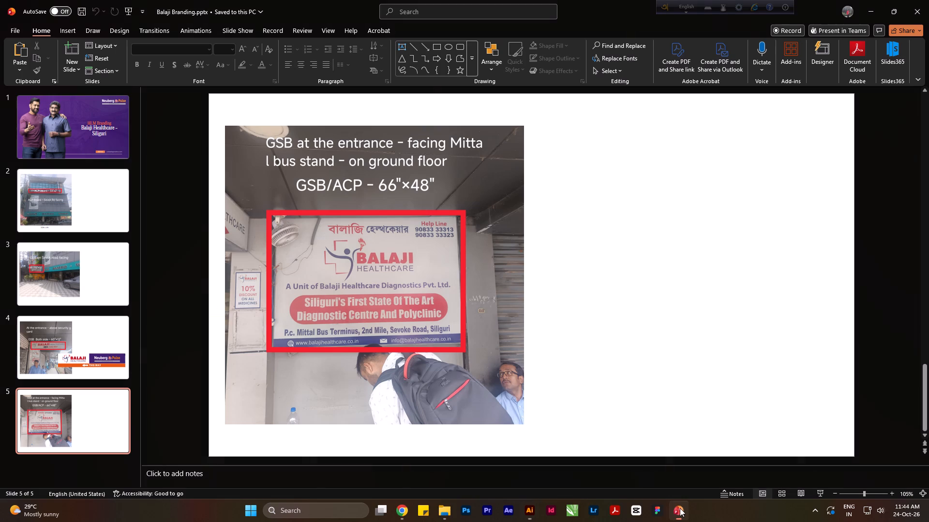
pyautogui.click(680, 507)
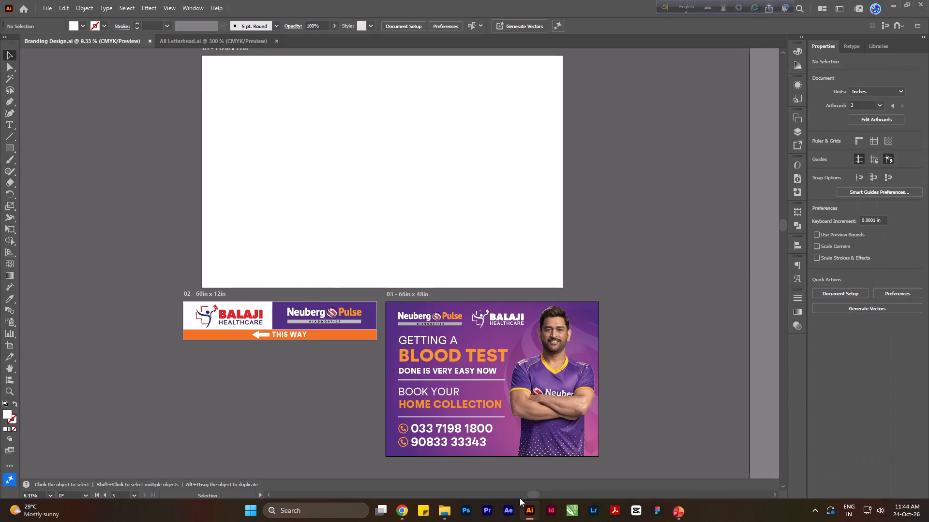
pyautogui.click(451, 514)
pyautogui.click(488, 464)
pyautogui.click(499, 347)
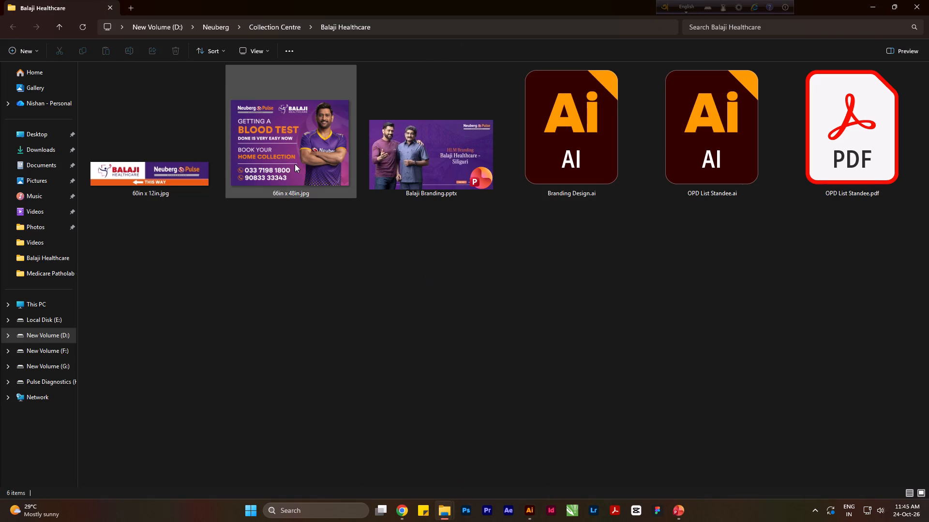
pyautogui.moveTo(294, 163); pyautogui.dragTo(661, 352)
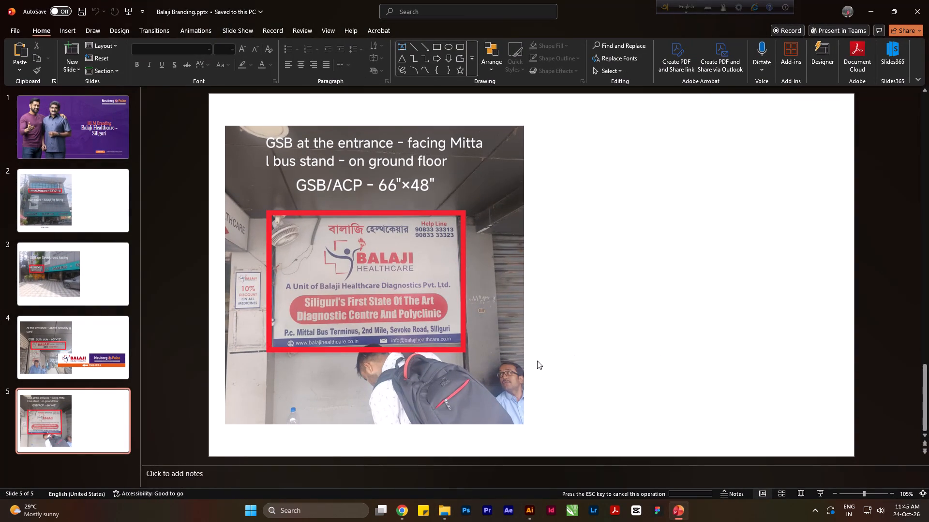
pyautogui.moveTo(282, 457); pyautogui.dragTo(501, 308)
pyautogui.moveTo(588, 243); pyautogui.dragTo(596, 326)
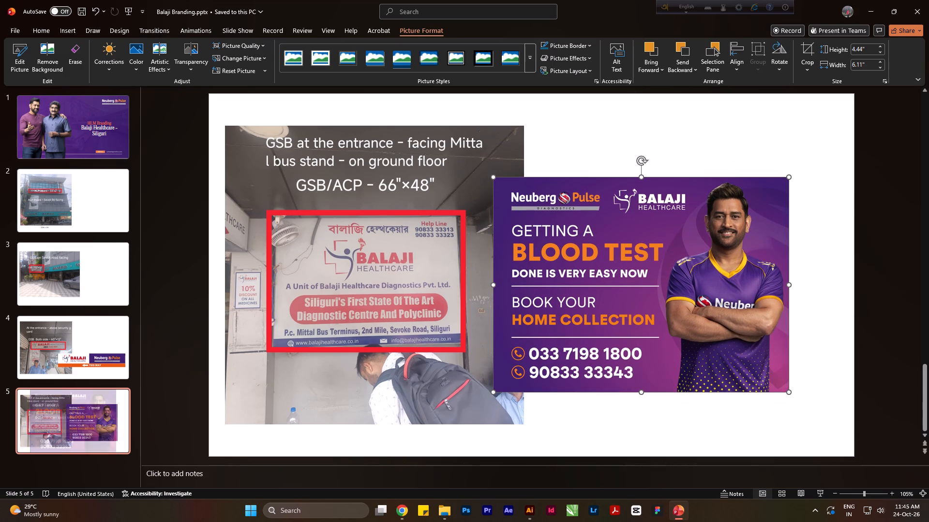
# Enlarge the board image on slide 5 proportionally to about 6.67" x 4.85" and adjust its position over the entrance photo's edge.
pyautogui.moveTo(790, 175); pyautogui.dragTo(816, 158)
pyautogui.click(795, 126)
pyautogui.moveTo(789, 208); pyautogui.dragTo(790, 209)
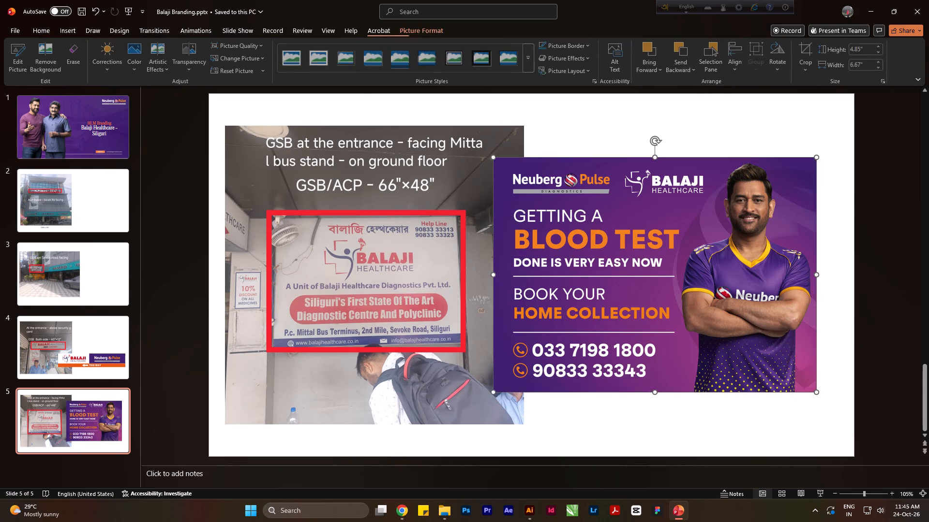
pyautogui.moveTo(790, 209); pyautogui.dragTo(791, 212)
pyautogui.click(766, 145)
pyautogui.moveTo(740, 258); pyautogui.dragTo(740, 252)
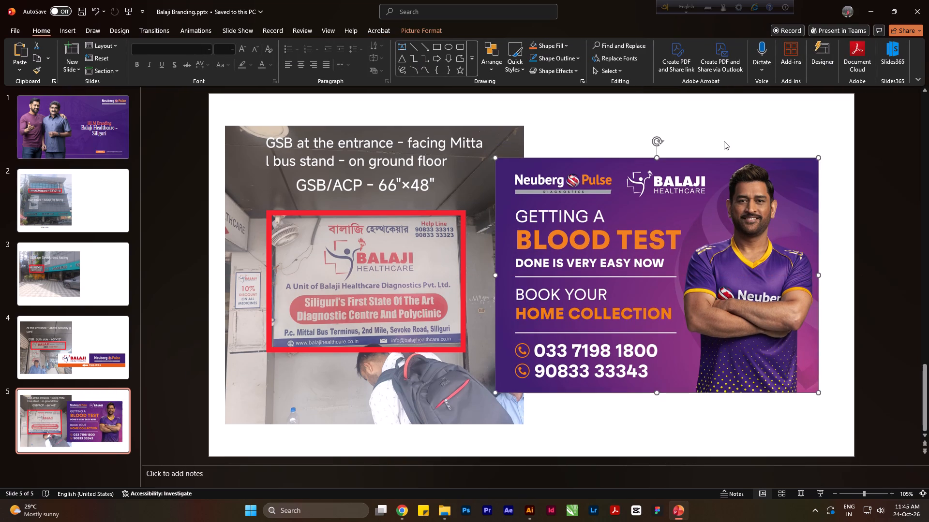
pyautogui.click(724, 141)
# Review slides 4 and 3 of the presentation, then return to the Branding Design document's empty 112in x 72in artboard.
pyautogui.click(70, 352)
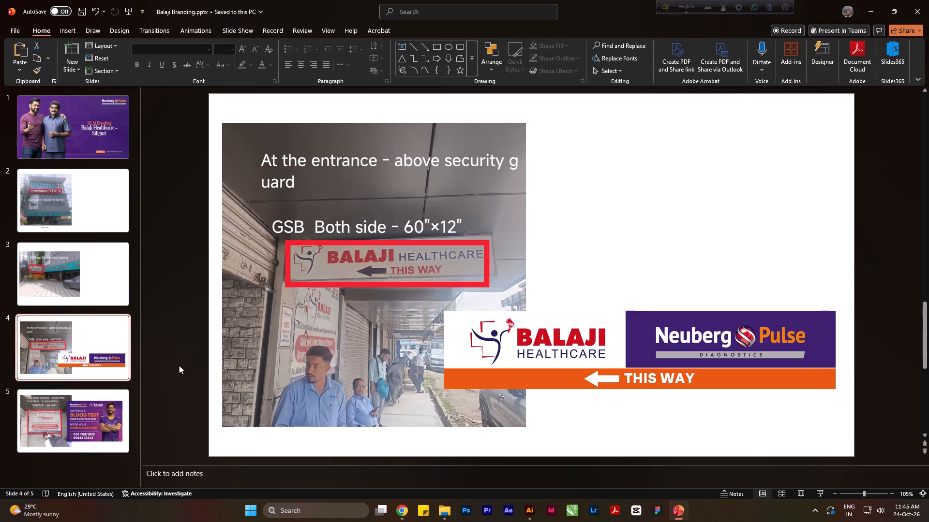
pyautogui.click(87, 276)
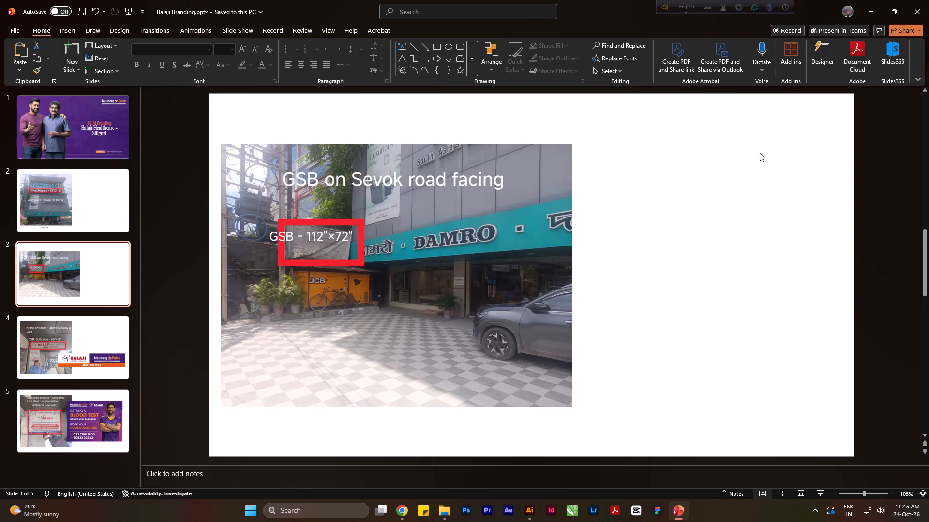
pyautogui.click(868, 4)
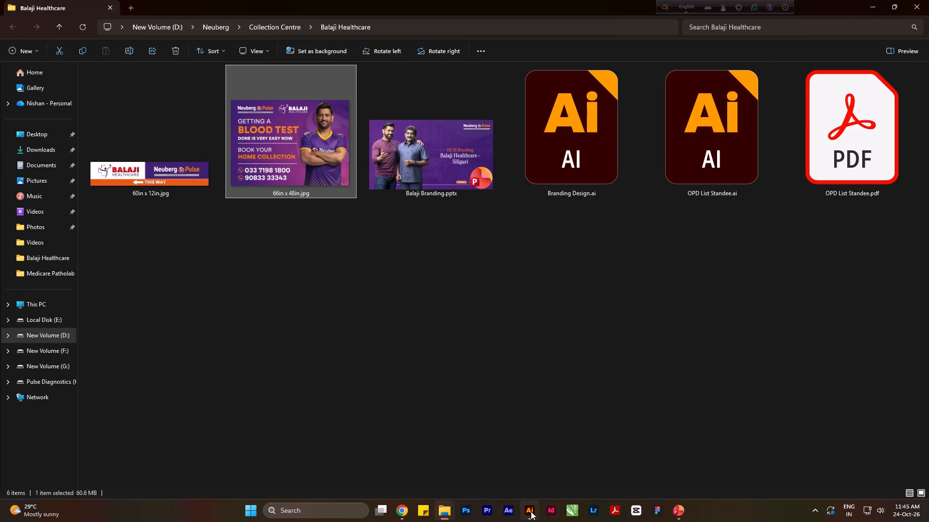
pyautogui.click(531, 511)
pyautogui.scroll(3, 390, 348)
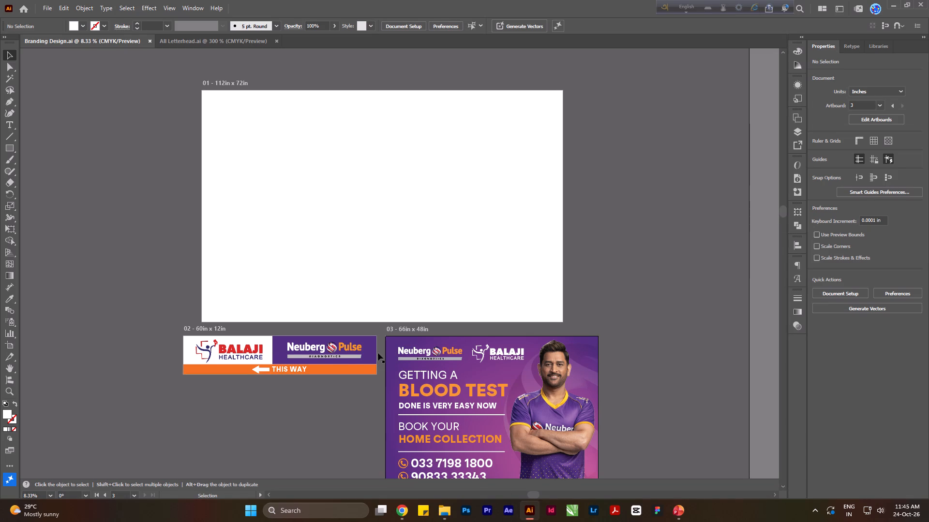
# Open Branding IIH.ai from the Indian Institute of Health - Patna collection centre folder and close All Letterhead.ai.
pyautogui.click(448, 512)
pyautogui.click(496, 452)
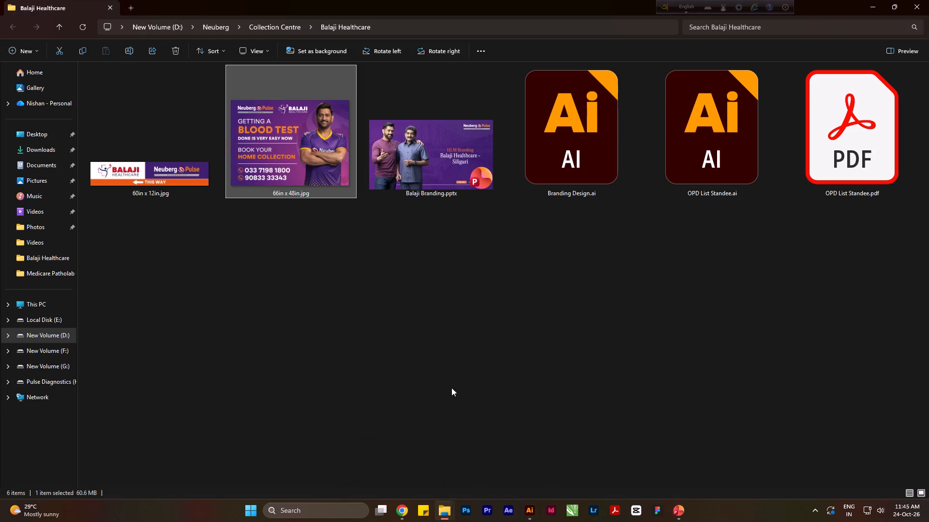
pyautogui.click(437, 514)
pyautogui.click(387, 469)
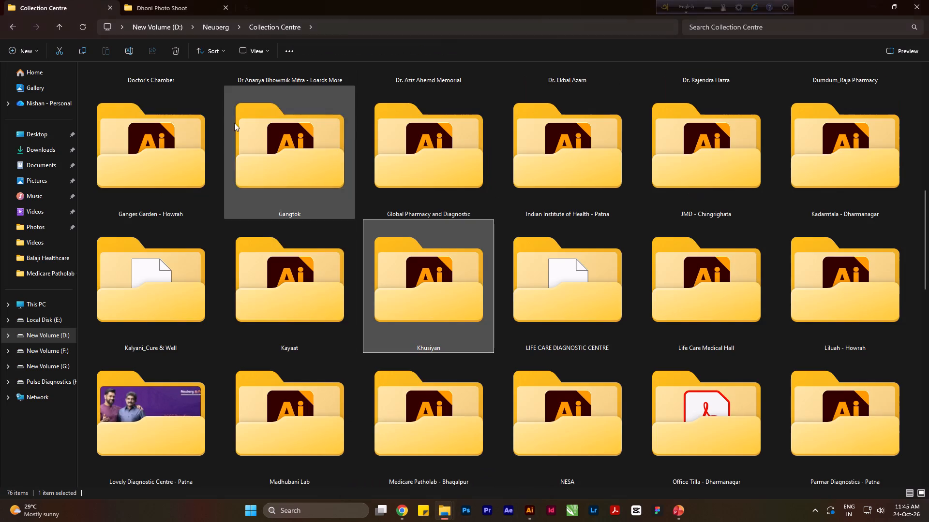
pyautogui.doubleClick(604, 158)
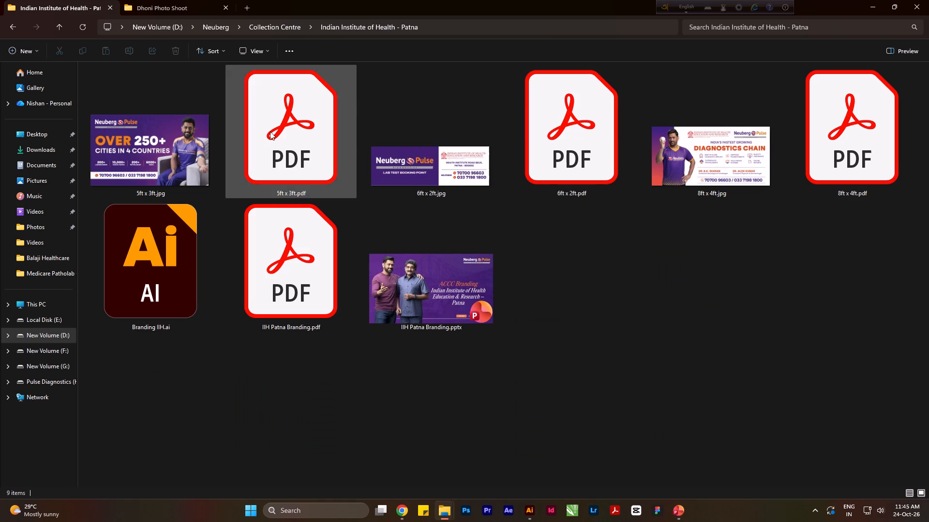
pyautogui.doubleClick(166, 258)
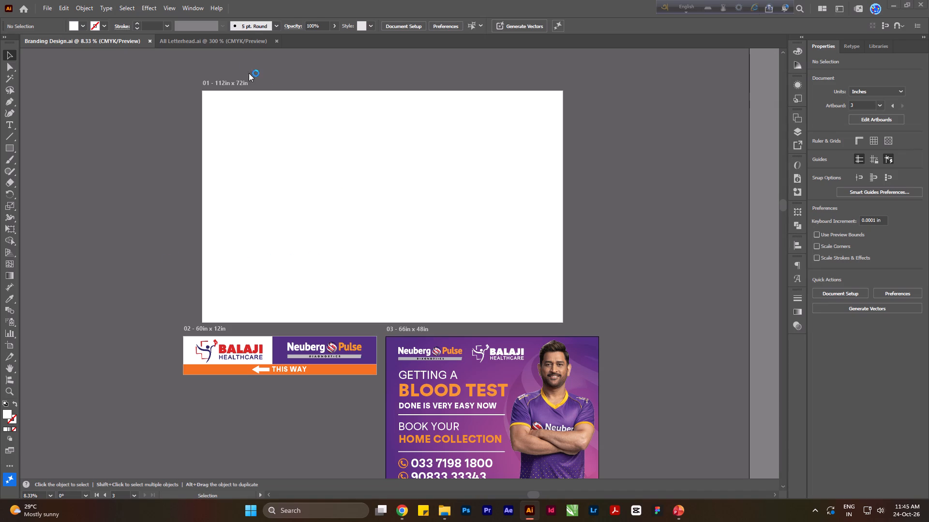
pyautogui.click(278, 41)
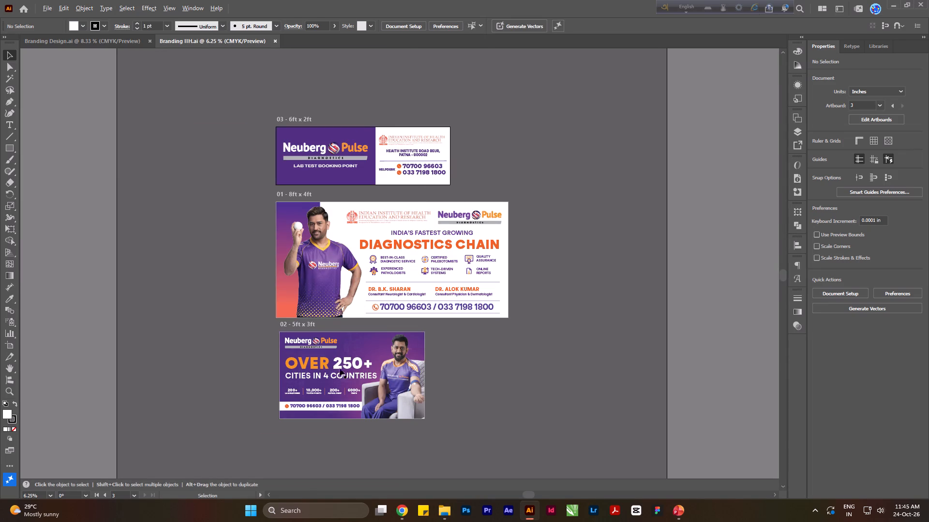
# Group all artwork of the 5ft x 3ft "Over 250+ cities" board and copy it into the Branding Design document.
pyautogui.keyDown('alt'); pyautogui.scroll(1, 336, 381); pyautogui.keyUp('alt')
pyautogui.moveTo(225, 460); pyautogui.dragTo(512, 317)
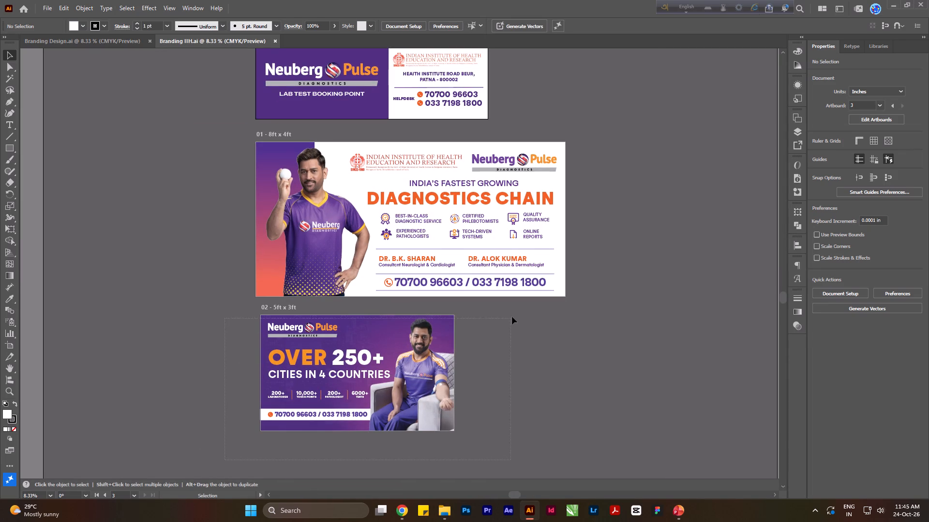
pyautogui.moveTo(512, 317); pyautogui.dragTo(524, 305)
pyautogui.hotkey('ctrl', 'g')
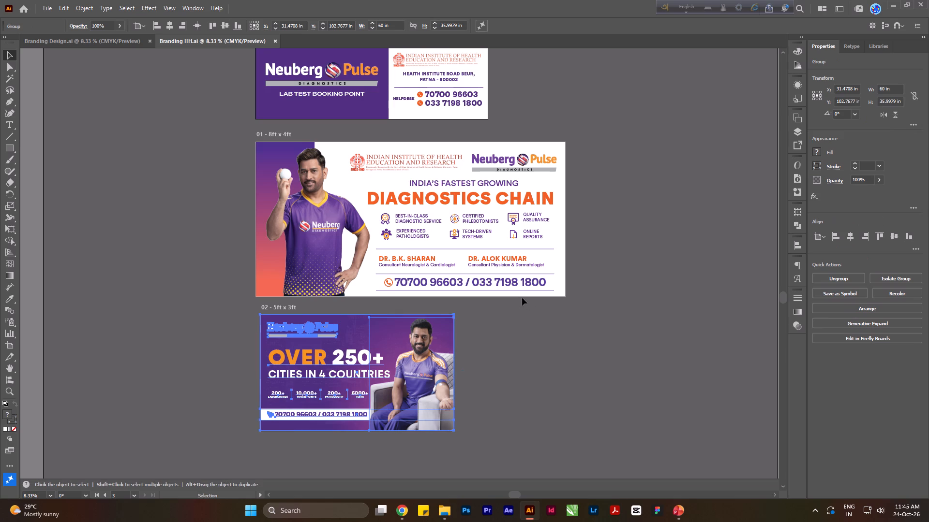
pyautogui.hotkey('ctrl', 'c')
pyautogui.click(102, 41)
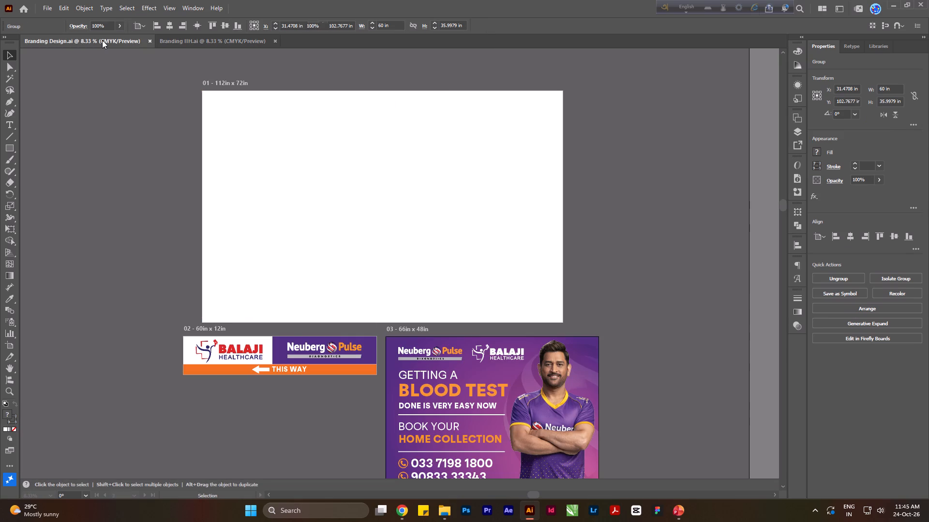
pyautogui.hotkey('ctrl', 'v')
# Align the pasted group to the 112in x 72in artboard's top-left corner and enlarge it proportionally to about the artboard's full width.
pyautogui.moveTo(376, 264); pyautogui.dragTo(294, 150)
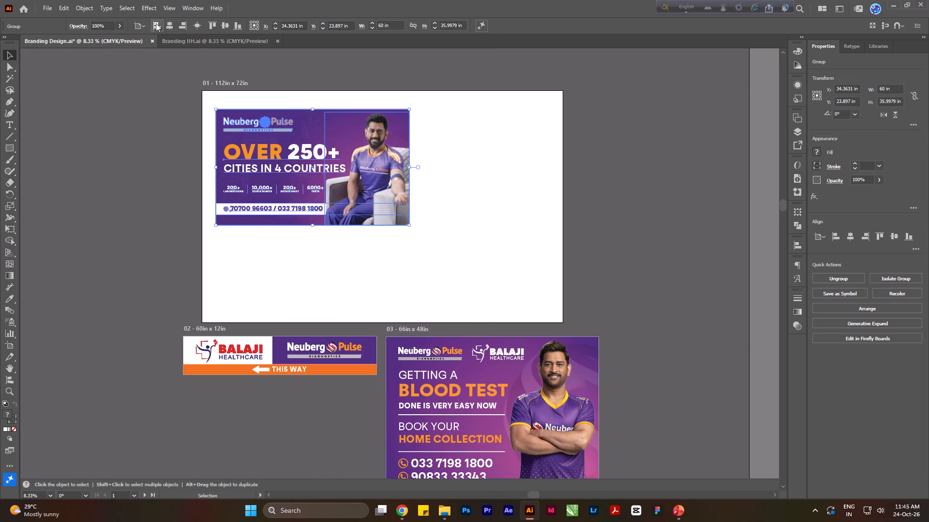
pyautogui.click(156, 23)
pyautogui.click(209, 26)
pyautogui.keyDown('shift'); pyautogui.moveTo(396, 205); pyautogui.dragTo(410, 226); pyautogui.keyUp('shift')
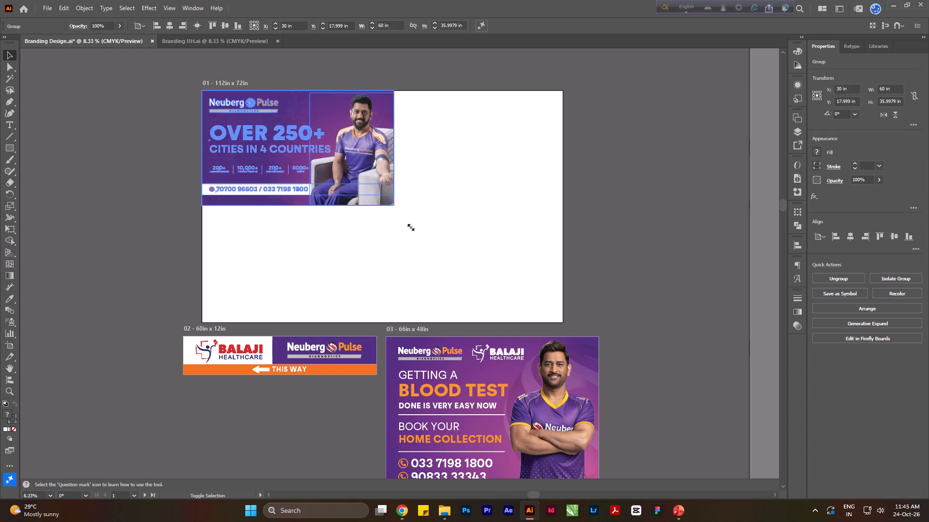
pyautogui.keyDown('shift'); pyautogui.moveTo(410, 226); pyautogui.dragTo(563, 362); pyautogui.keyUp('shift')
pyautogui.click(645, 286)
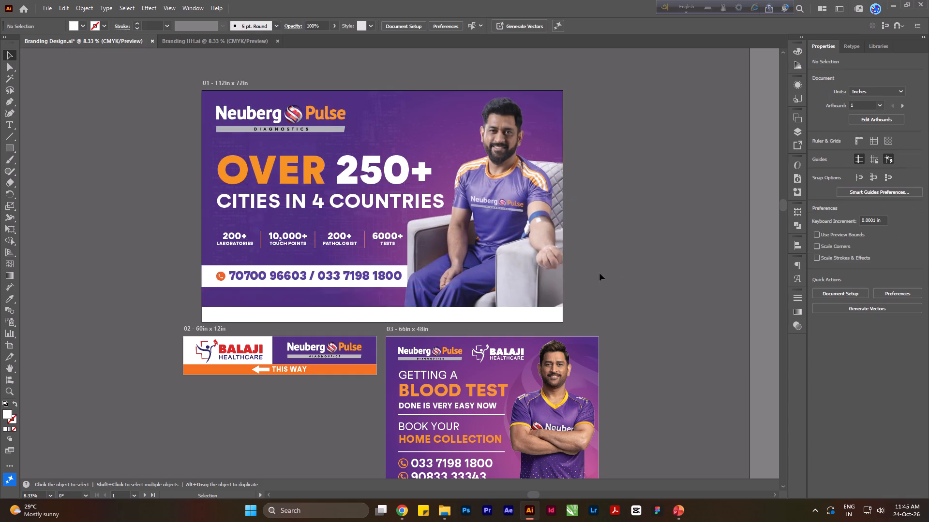
# Fine-tune the group's scale at its bottom-right corner to meet the artboard's right edge, about 111.99 x 67.19 in.
pyautogui.keyDown('alt'); pyautogui.scroll(3, 560, 276); pyautogui.keyUp('alt')
pyautogui.keyDown('alt'); pyautogui.scroll(4, 553, 354); pyautogui.keyUp('alt')
pyautogui.click(562, 365)
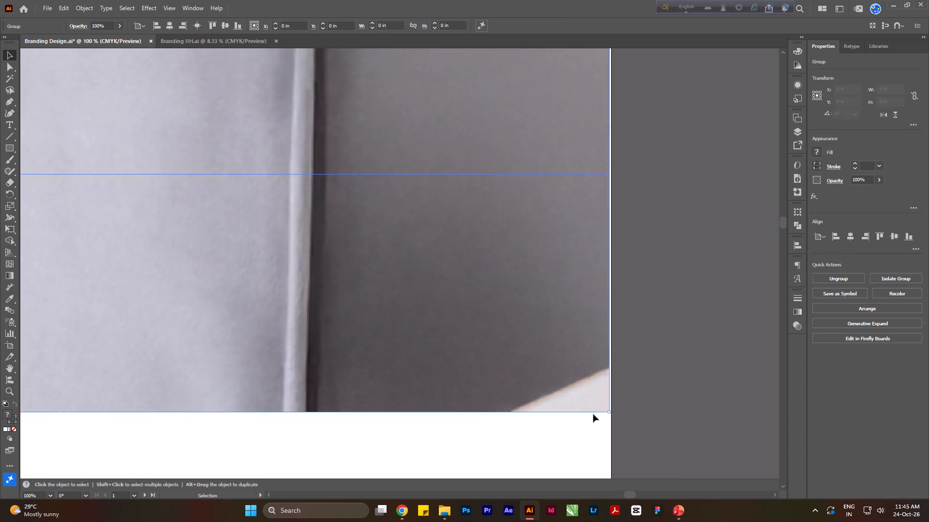
pyautogui.keyDown('alt'); pyautogui.scroll(3, 596, 423); pyautogui.keyUp('alt')
pyautogui.keyDown('shift'); pyautogui.moveTo(636, 392); pyautogui.dragTo(639, 394); pyautogui.keyUp('shift')
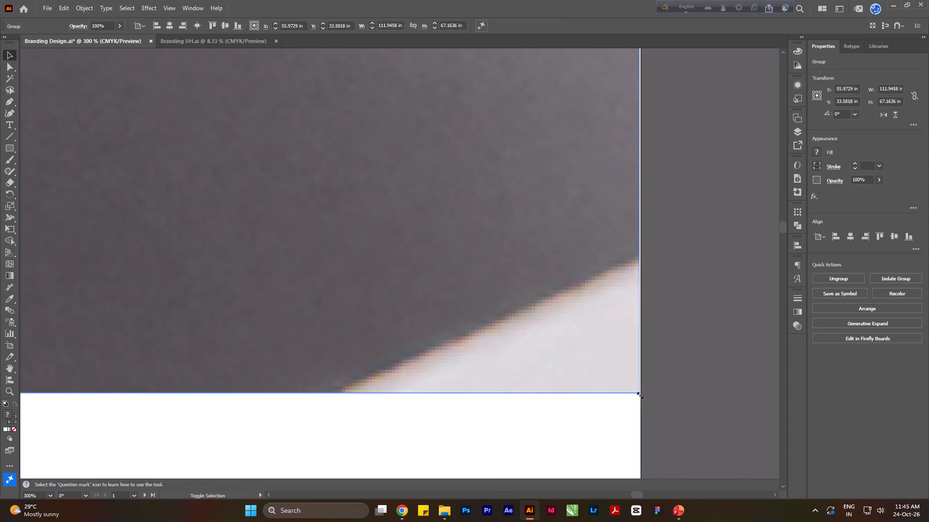
pyautogui.keyDown('shift'); pyautogui.moveTo(639, 394); pyautogui.dragTo(640, 395); pyautogui.keyUp('shift')
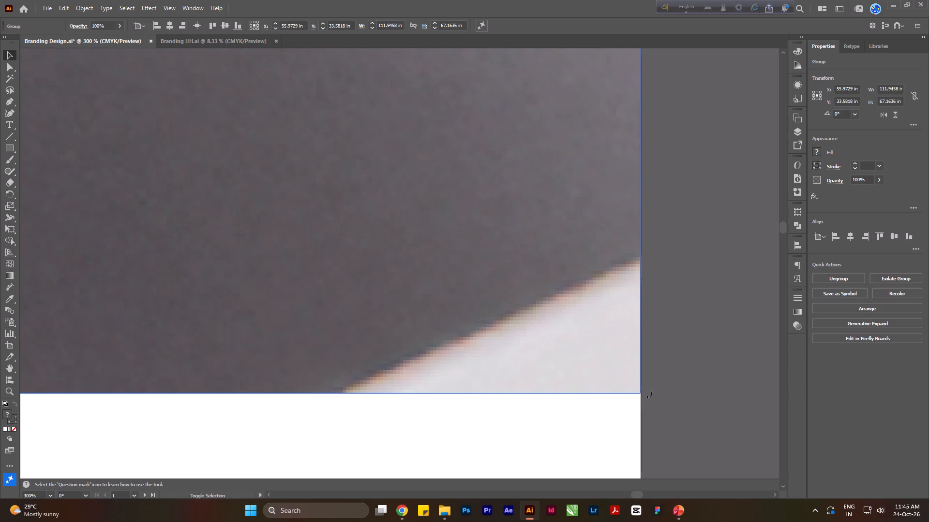
pyautogui.click(674, 387)
# Select the enlarged "Over 250+ cities" group on the 112in x 72in artboard.
pyautogui.keyDown('alt'); pyautogui.scroll(-9, 674, 387); pyautogui.keyUp('alt')
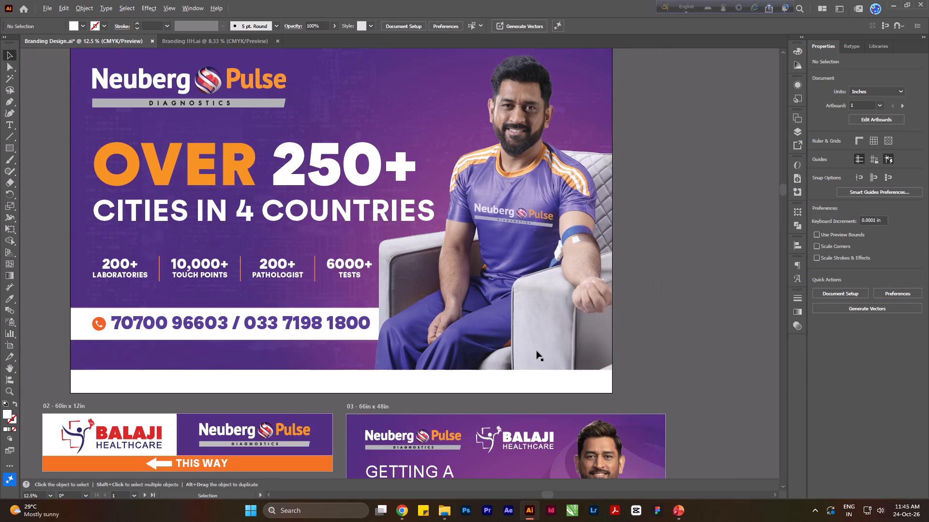
pyautogui.keyDown('alt'); pyautogui.scroll(-1, 535, 346); pyautogui.keyUp('alt')
pyautogui.keyDown('alt'); pyautogui.scroll(1, 511, 313); pyautogui.keyUp('alt')
pyautogui.click(416, 130)
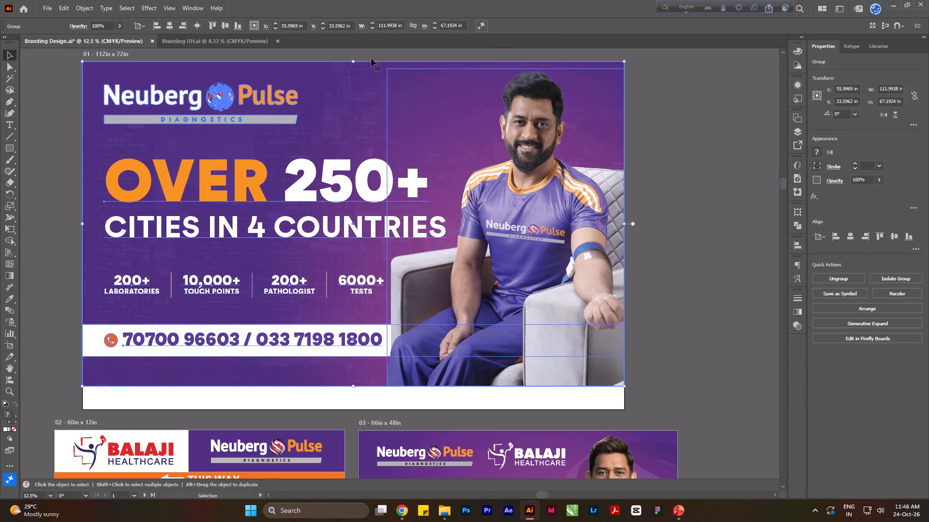
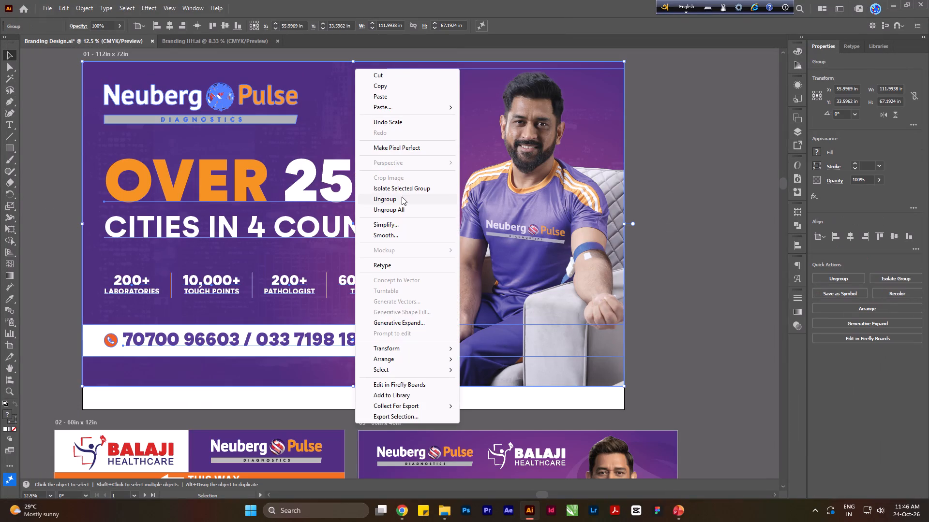
# Ungroup the enlarged "Over 250+ cities" artwork on the 112in x 72in artboard.
pyautogui.click(402, 197)
pyautogui.click(681, 127)
# Stretch the purple background down to the 112in x 72in artboard's bottom edge, making it about 72 in high.
pyautogui.scroll(1, 312, 65)
pyautogui.moveTo(304, 67); pyautogui.dragTo(318, 83)
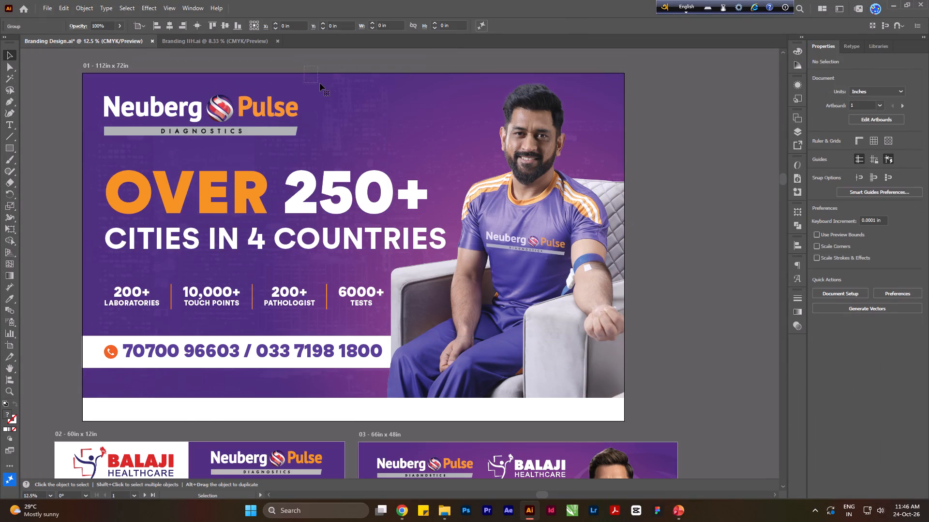
pyautogui.moveTo(355, 399); pyautogui.dragTo(356, 420)
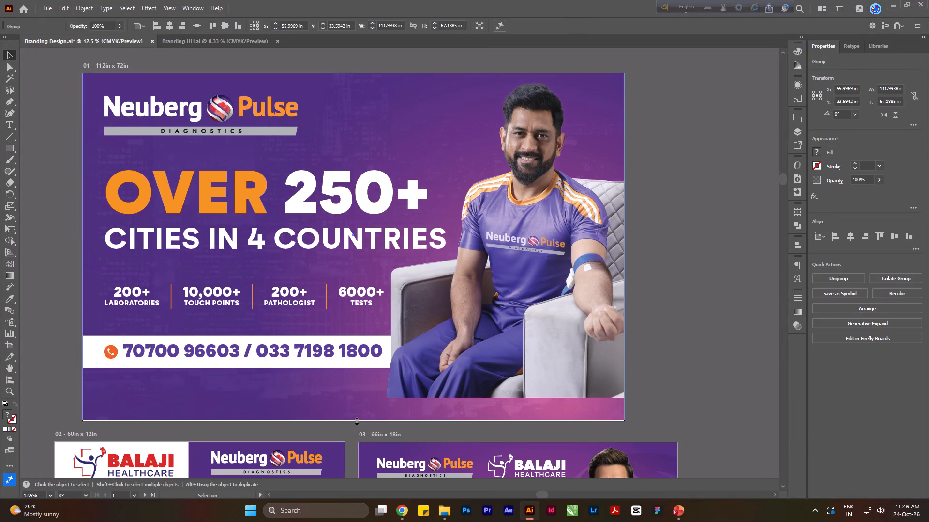
pyautogui.moveTo(356, 420); pyautogui.dragTo(357, 421)
pyautogui.keyDown('alt'); pyautogui.scroll(8, 354, 421); pyautogui.keyUp('alt')
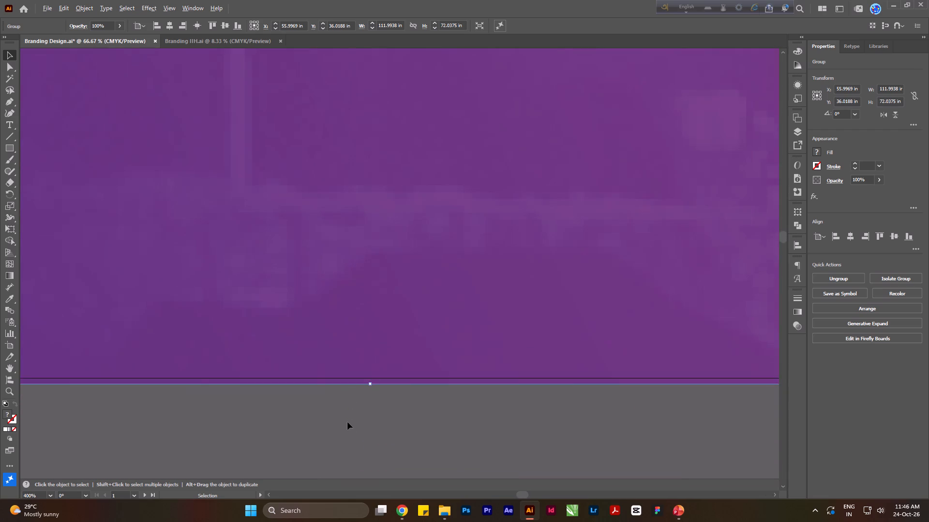
pyautogui.keyDown('alt'); pyautogui.scroll(4, 347, 422); pyautogui.keyUp('alt')
pyautogui.moveTo(412, 334); pyautogui.dragTo(420, 319)
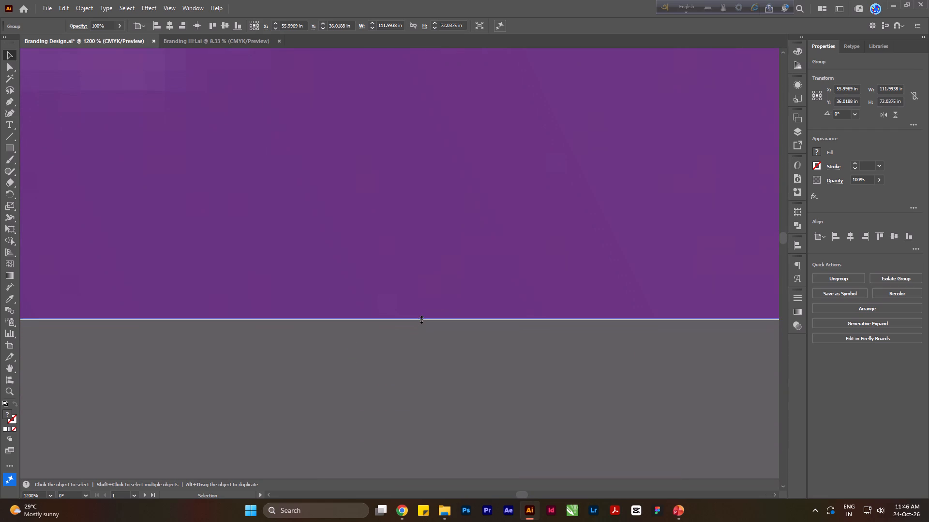
pyautogui.moveTo(420, 319); pyautogui.dragTo(424, 319)
pyautogui.keyDown('alt'); pyautogui.scroll(-9, 388, 365); pyautogui.keyUp('alt')
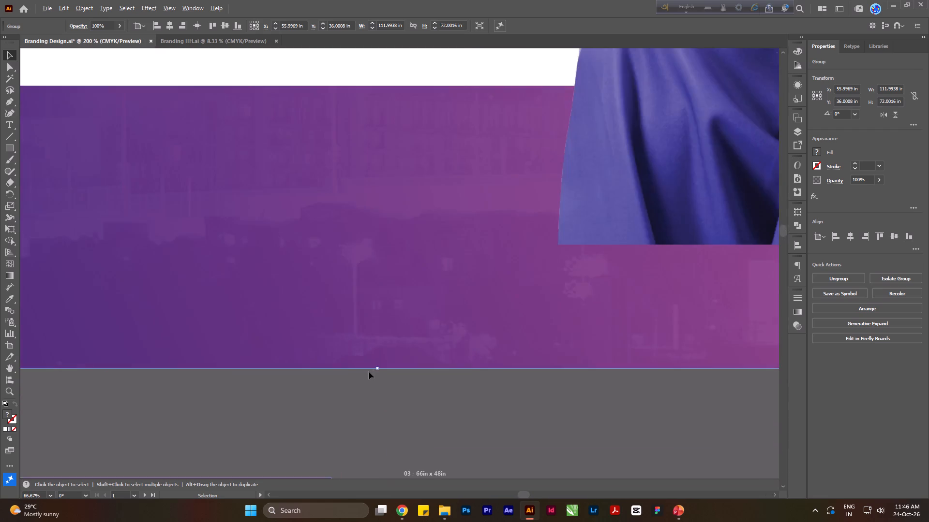
pyautogui.keyDown('alt'); pyautogui.scroll(-4, 369, 372); pyautogui.keyUp('alt')
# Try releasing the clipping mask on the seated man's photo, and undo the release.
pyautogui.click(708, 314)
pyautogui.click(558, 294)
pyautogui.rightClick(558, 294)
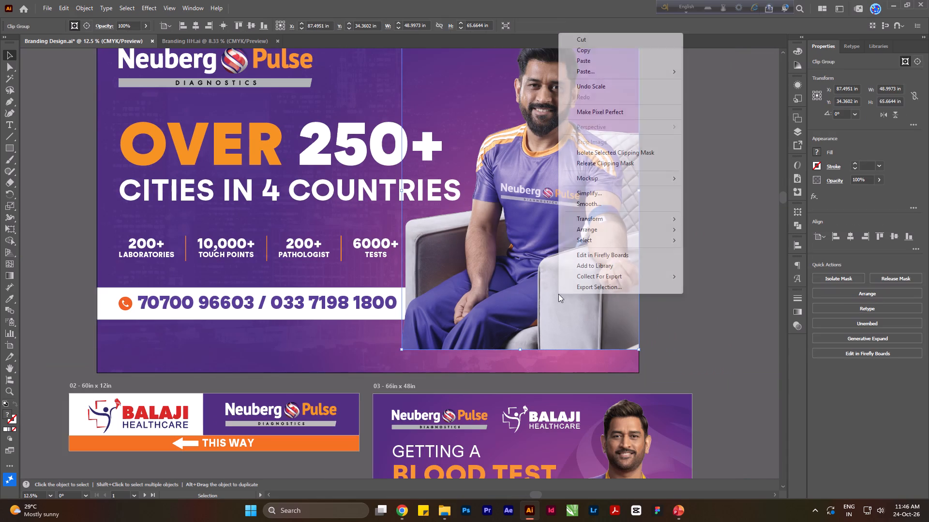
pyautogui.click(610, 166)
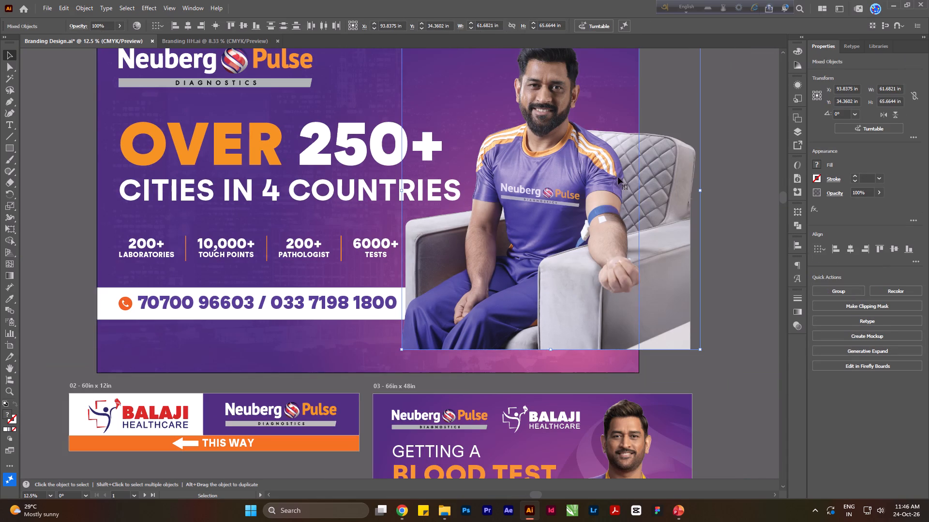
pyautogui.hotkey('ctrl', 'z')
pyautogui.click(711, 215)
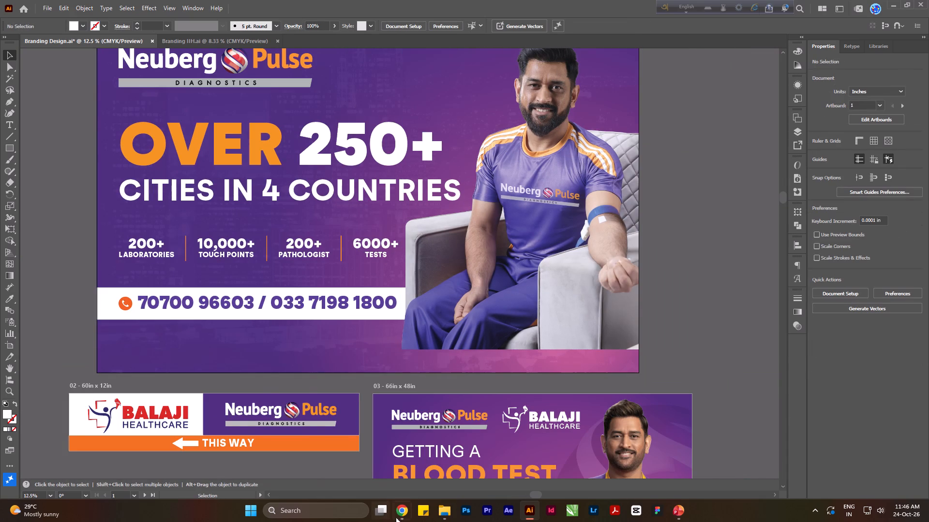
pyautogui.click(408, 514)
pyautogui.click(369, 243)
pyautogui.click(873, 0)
# Align the clipped photo of the seated man to the bottom edge of the 112in x 72in artboard.
pyautogui.scroll(2, 692, 232)
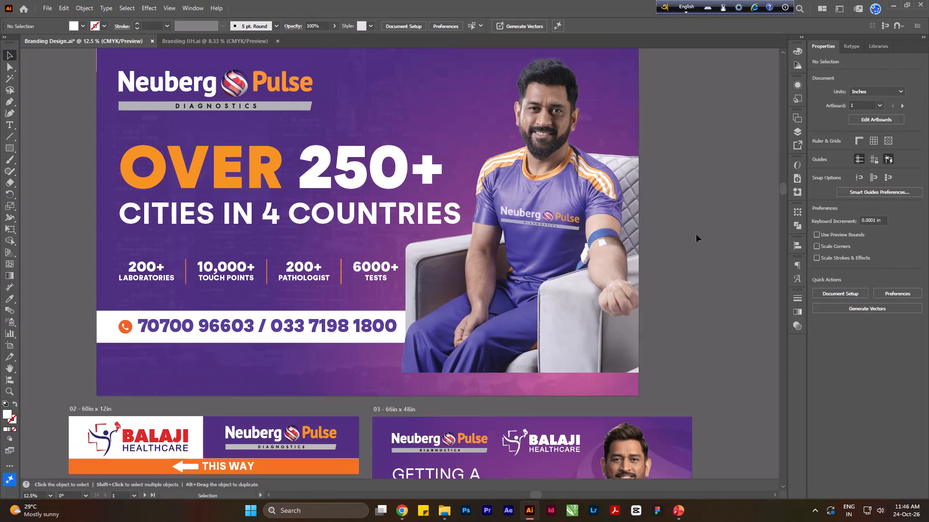
pyautogui.scroll(2, 696, 234)
pyautogui.click(574, 242)
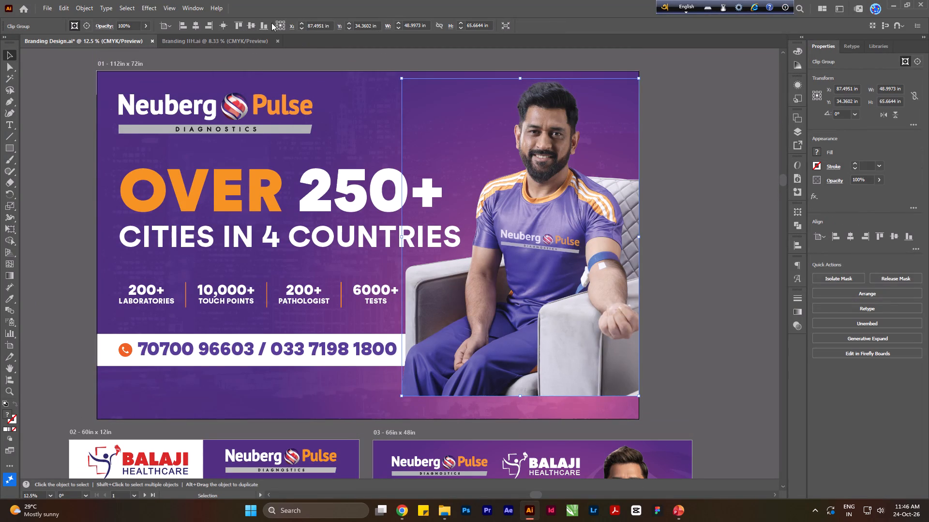
pyautogui.click(271, 23)
pyautogui.click(262, 24)
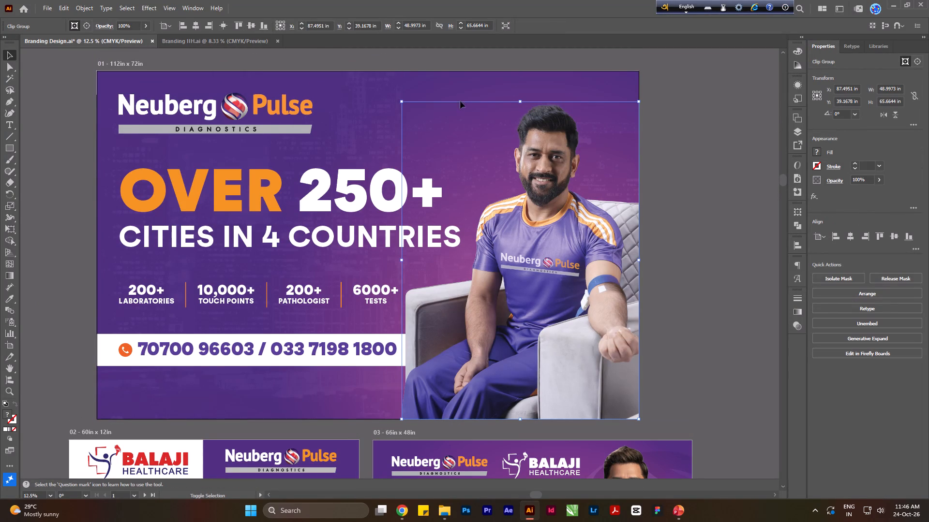
pyautogui.click(745, 230)
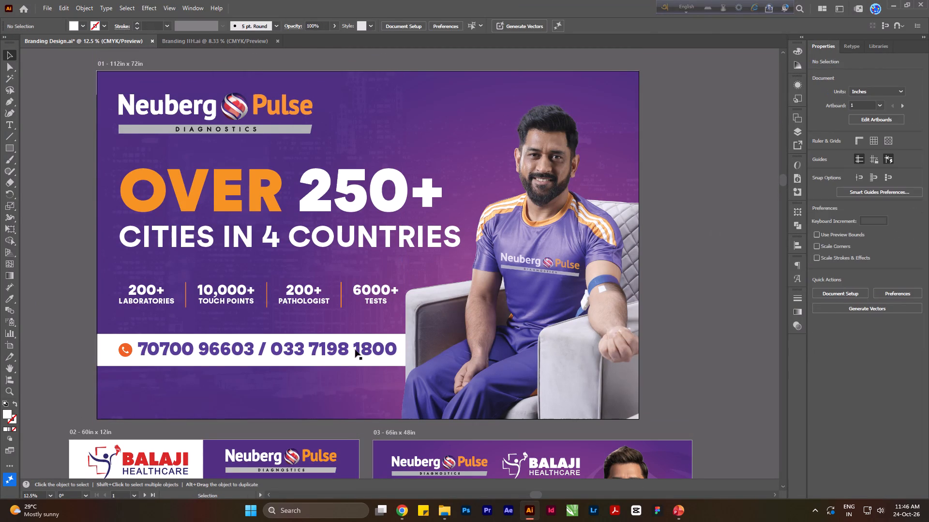
# Move the white strip with its phone number line straight down near the board's bottom edge, to Y about 65.53 in.
pyautogui.click(355, 349)
pyautogui.keyDown('shift'); pyautogui.click(354, 365); pyautogui.keyUp('shift')
pyautogui.moveTo(362, 364); pyautogui.dragTo(356, 404)
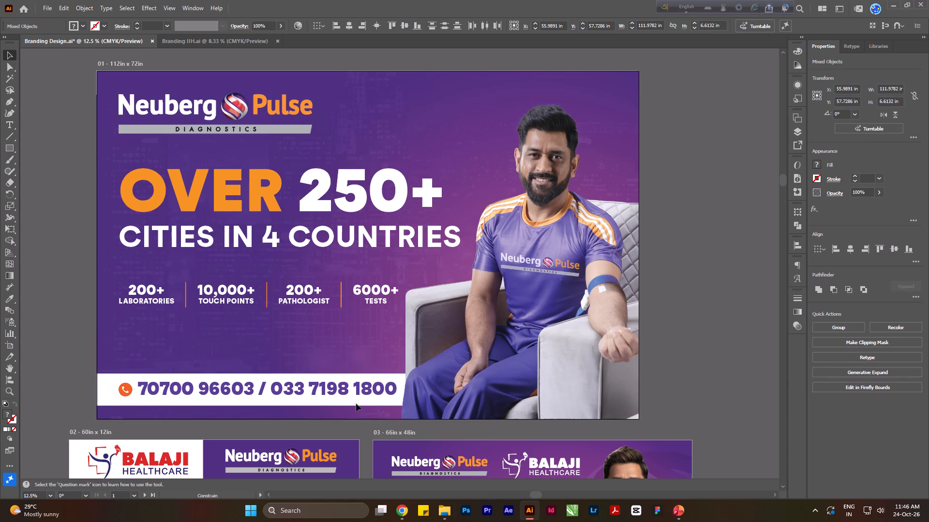
pyautogui.moveTo(356, 404); pyautogui.dragTo(356, 402)
pyautogui.scroll(-5, 358, 305)
pyautogui.keyDown('alt'); pyautogui.scroll(-1, 353, 257); pyautogui.keyUp('alt')
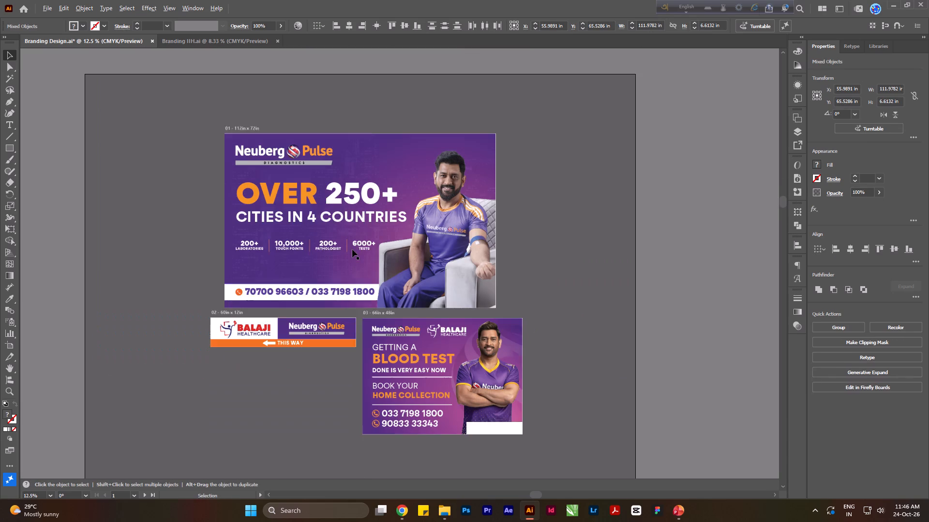
pyautogui.keyDown('alt'); pyautogui.scroll(-1, 352, 249); pyautogui.keyUp('alt')
pyautogui.click(302, 408)
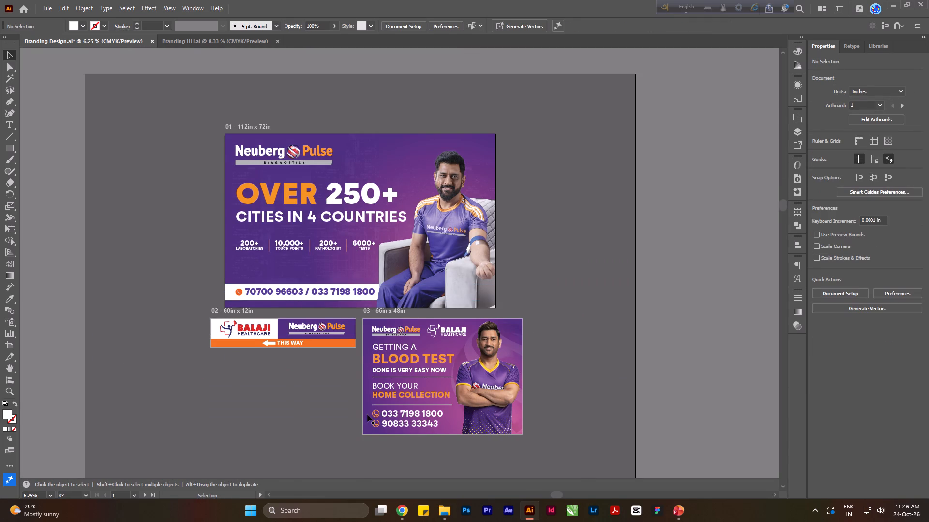
# Activate the Type tool for working on the board's text.
pyautogui.click(7, 127)
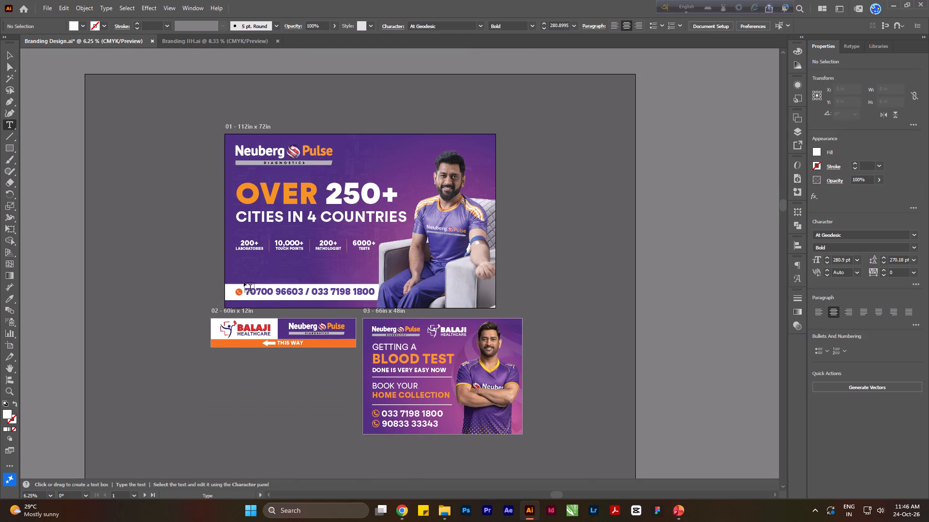
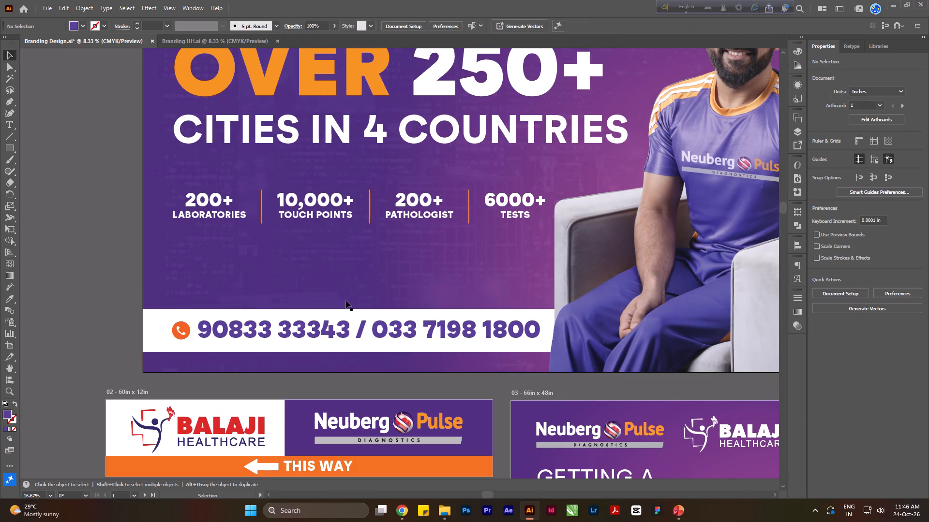
# Extend the white strip behind the phone numbers upward to a height of about 10.03 in, keeping its bottom edge in place.
pyautogui.click(355, 310)
pyautogui.moveTo(505, 308); pyautogui.dragTo(509, 284)
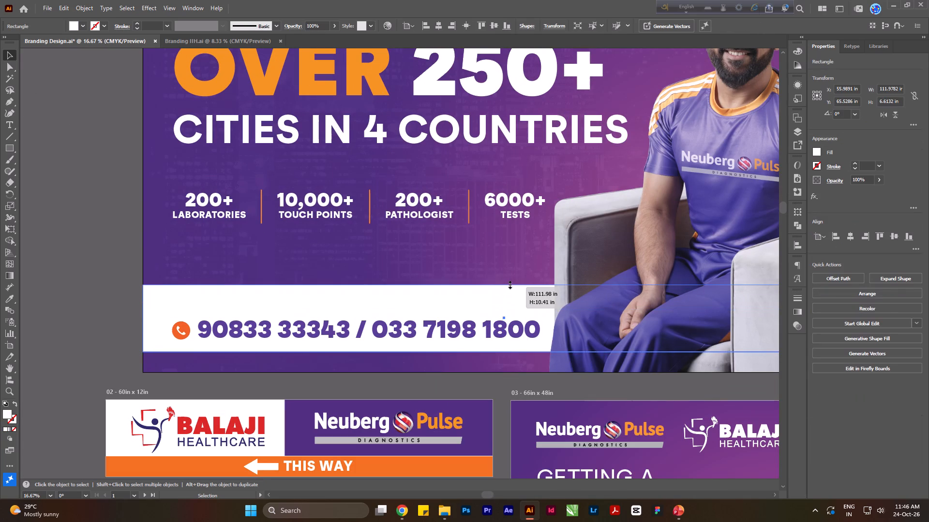
pyautogui.moveTo(509, 284); pyautogui.dragTo(509, 288)
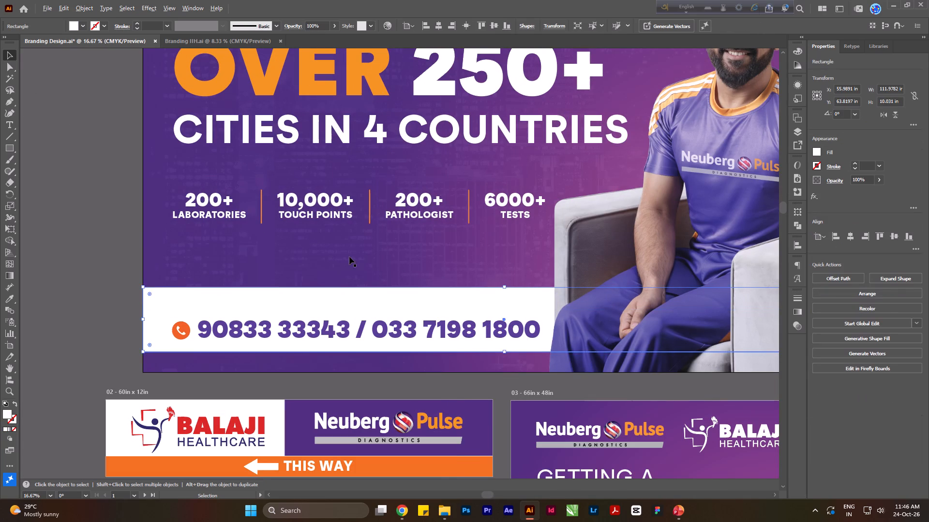
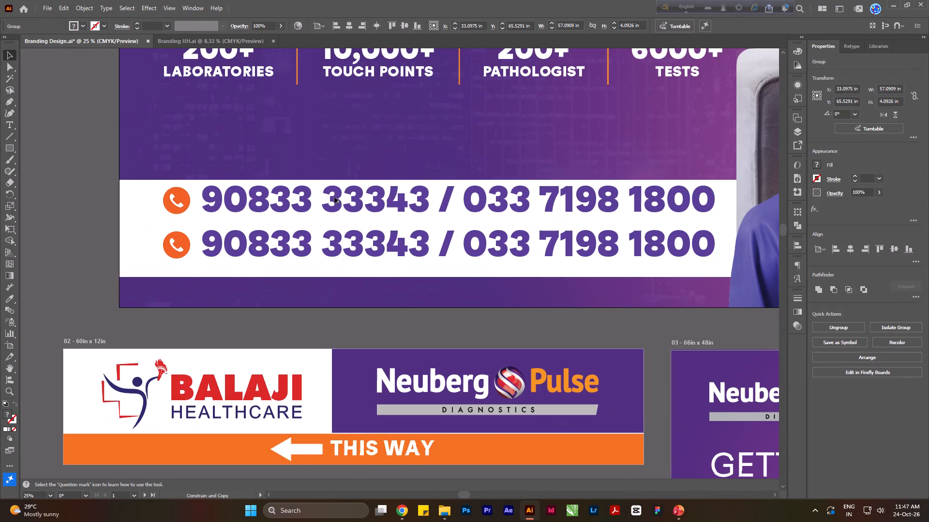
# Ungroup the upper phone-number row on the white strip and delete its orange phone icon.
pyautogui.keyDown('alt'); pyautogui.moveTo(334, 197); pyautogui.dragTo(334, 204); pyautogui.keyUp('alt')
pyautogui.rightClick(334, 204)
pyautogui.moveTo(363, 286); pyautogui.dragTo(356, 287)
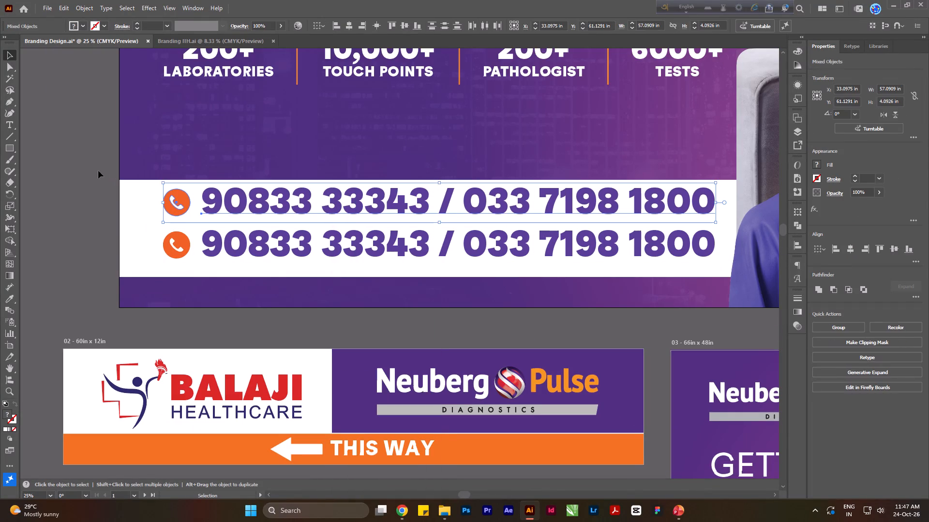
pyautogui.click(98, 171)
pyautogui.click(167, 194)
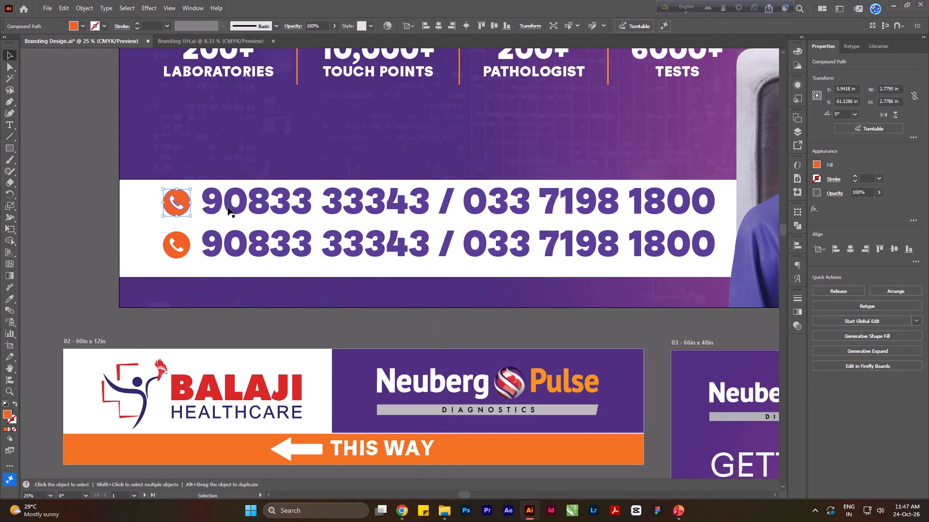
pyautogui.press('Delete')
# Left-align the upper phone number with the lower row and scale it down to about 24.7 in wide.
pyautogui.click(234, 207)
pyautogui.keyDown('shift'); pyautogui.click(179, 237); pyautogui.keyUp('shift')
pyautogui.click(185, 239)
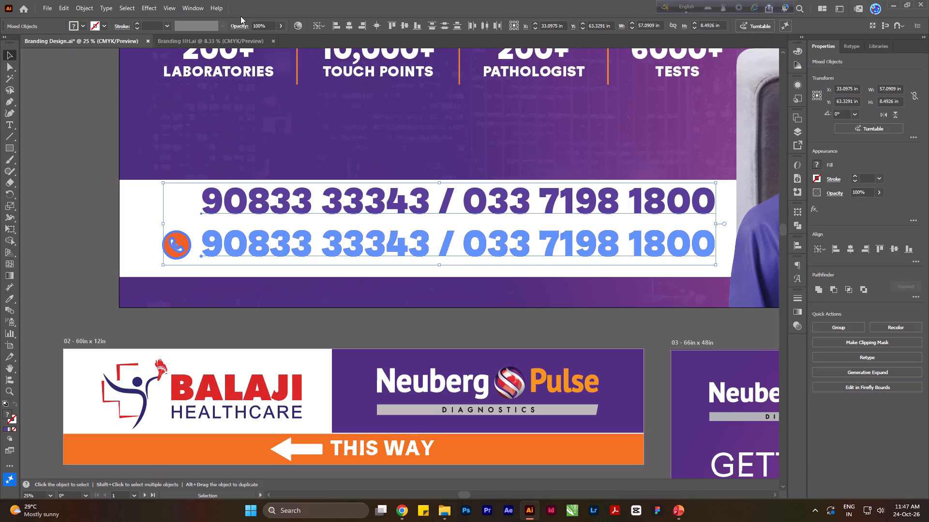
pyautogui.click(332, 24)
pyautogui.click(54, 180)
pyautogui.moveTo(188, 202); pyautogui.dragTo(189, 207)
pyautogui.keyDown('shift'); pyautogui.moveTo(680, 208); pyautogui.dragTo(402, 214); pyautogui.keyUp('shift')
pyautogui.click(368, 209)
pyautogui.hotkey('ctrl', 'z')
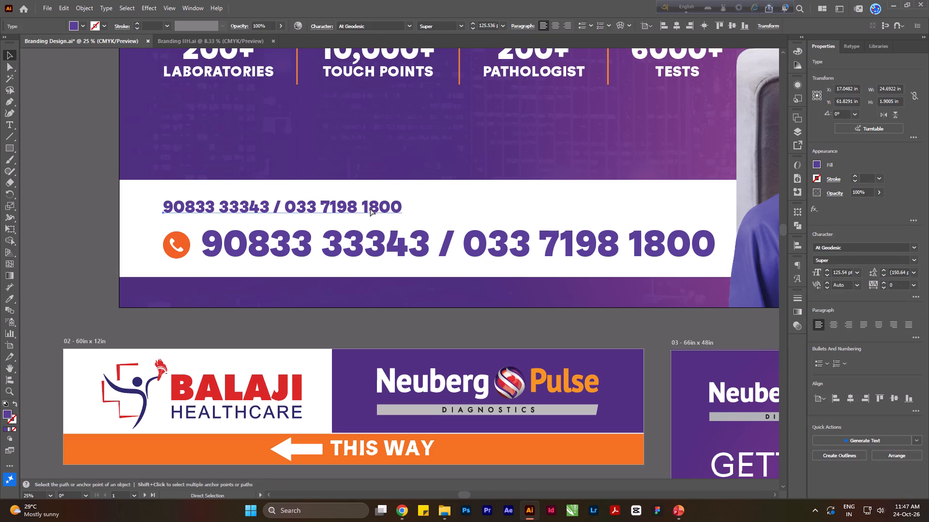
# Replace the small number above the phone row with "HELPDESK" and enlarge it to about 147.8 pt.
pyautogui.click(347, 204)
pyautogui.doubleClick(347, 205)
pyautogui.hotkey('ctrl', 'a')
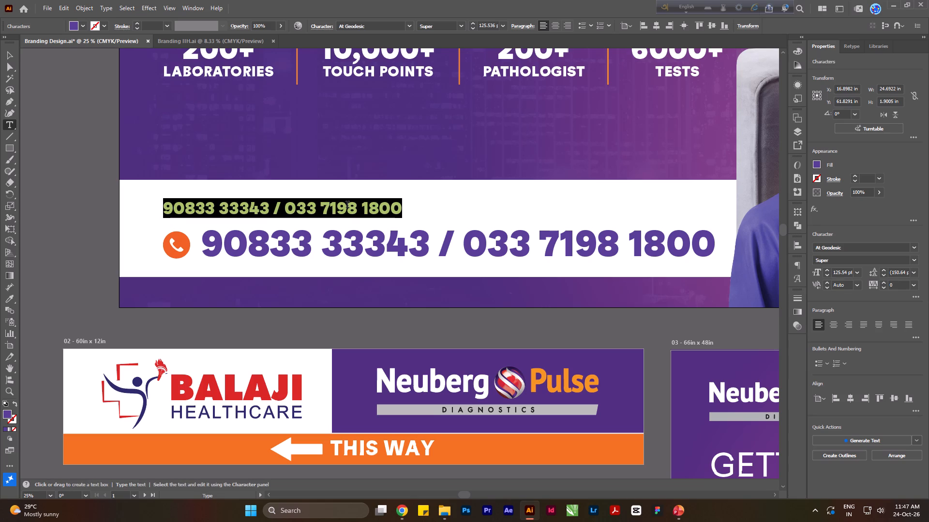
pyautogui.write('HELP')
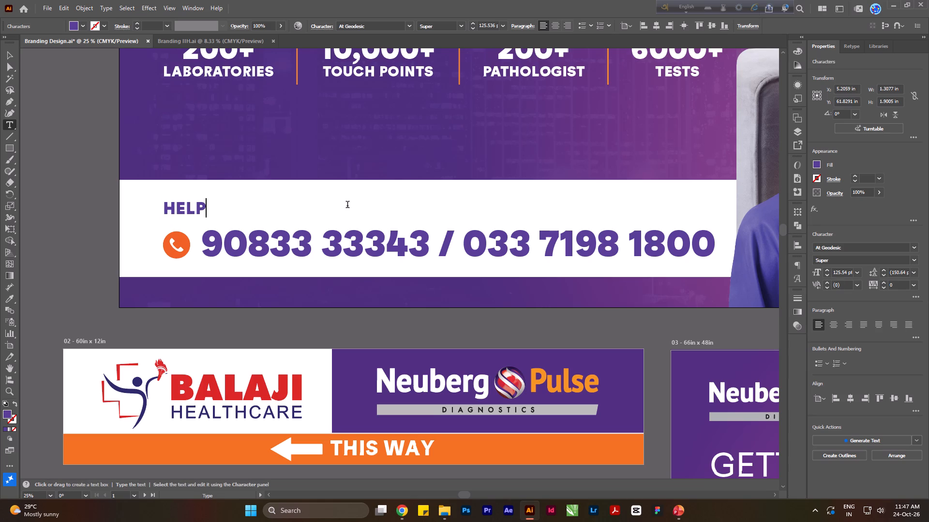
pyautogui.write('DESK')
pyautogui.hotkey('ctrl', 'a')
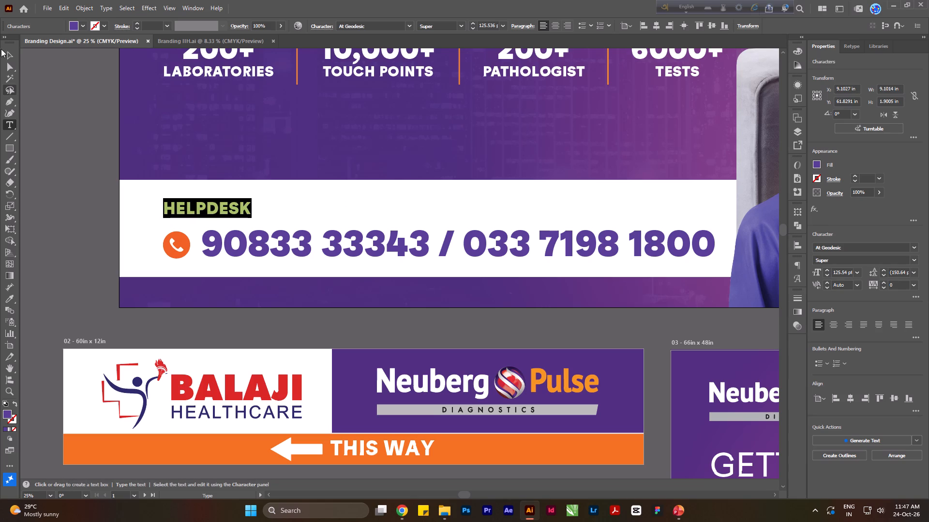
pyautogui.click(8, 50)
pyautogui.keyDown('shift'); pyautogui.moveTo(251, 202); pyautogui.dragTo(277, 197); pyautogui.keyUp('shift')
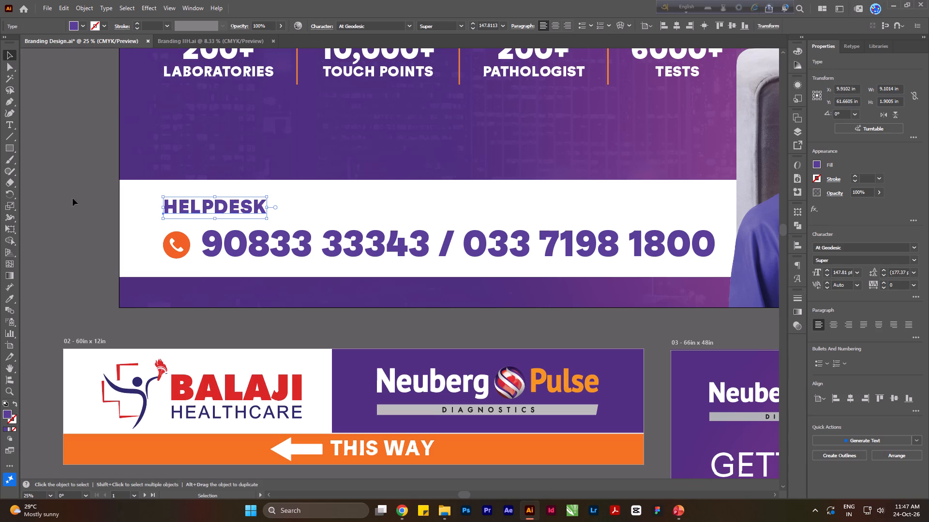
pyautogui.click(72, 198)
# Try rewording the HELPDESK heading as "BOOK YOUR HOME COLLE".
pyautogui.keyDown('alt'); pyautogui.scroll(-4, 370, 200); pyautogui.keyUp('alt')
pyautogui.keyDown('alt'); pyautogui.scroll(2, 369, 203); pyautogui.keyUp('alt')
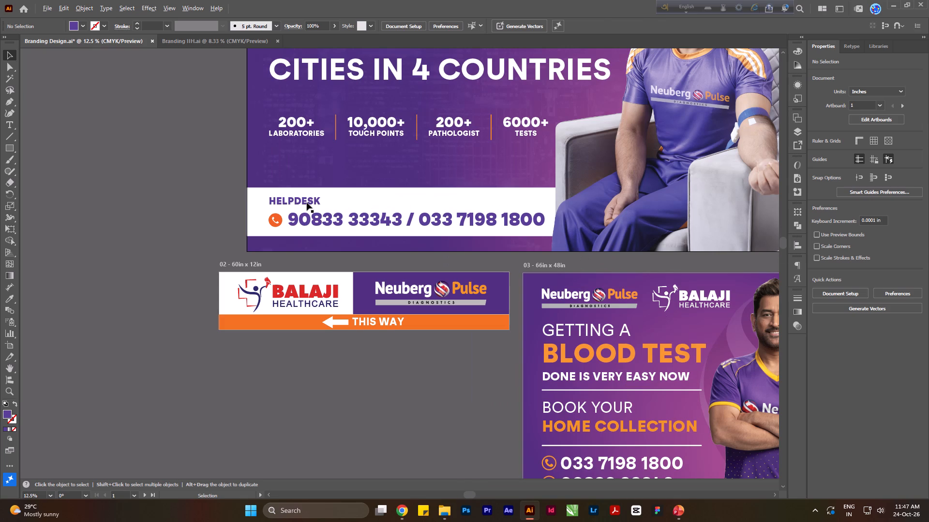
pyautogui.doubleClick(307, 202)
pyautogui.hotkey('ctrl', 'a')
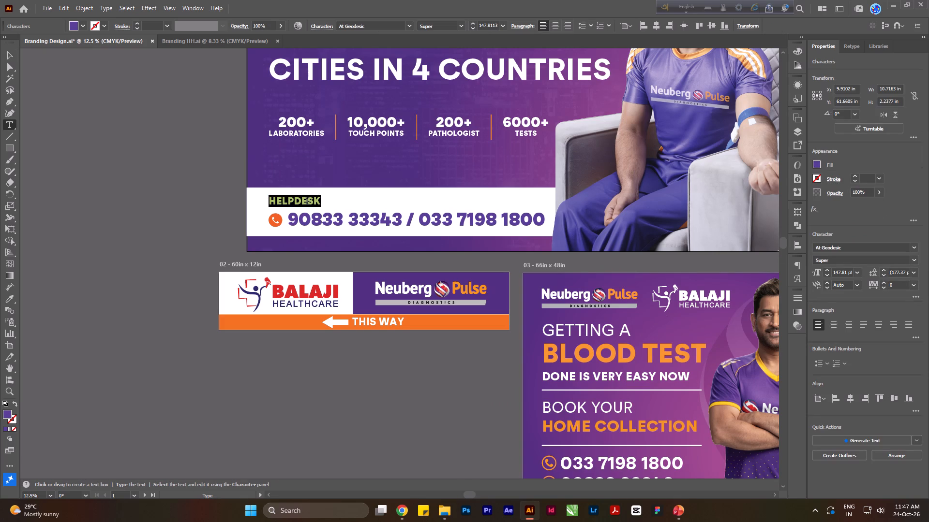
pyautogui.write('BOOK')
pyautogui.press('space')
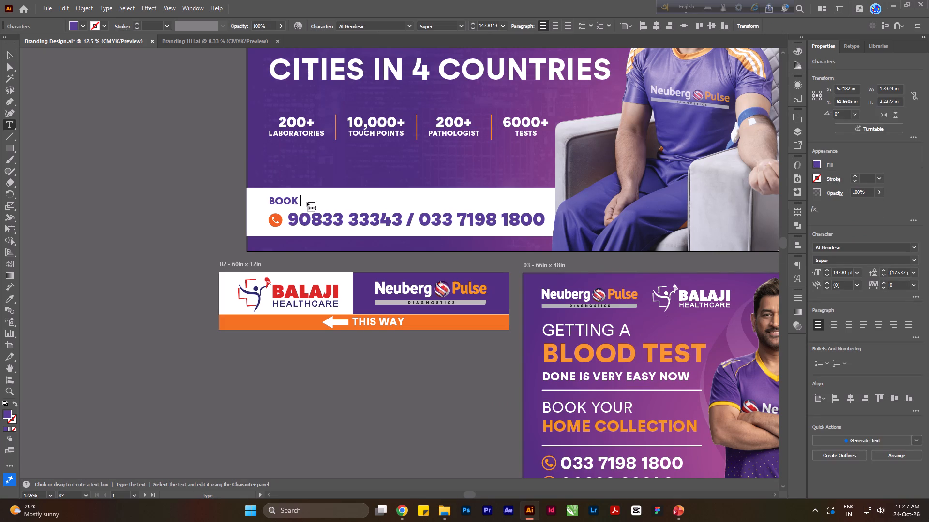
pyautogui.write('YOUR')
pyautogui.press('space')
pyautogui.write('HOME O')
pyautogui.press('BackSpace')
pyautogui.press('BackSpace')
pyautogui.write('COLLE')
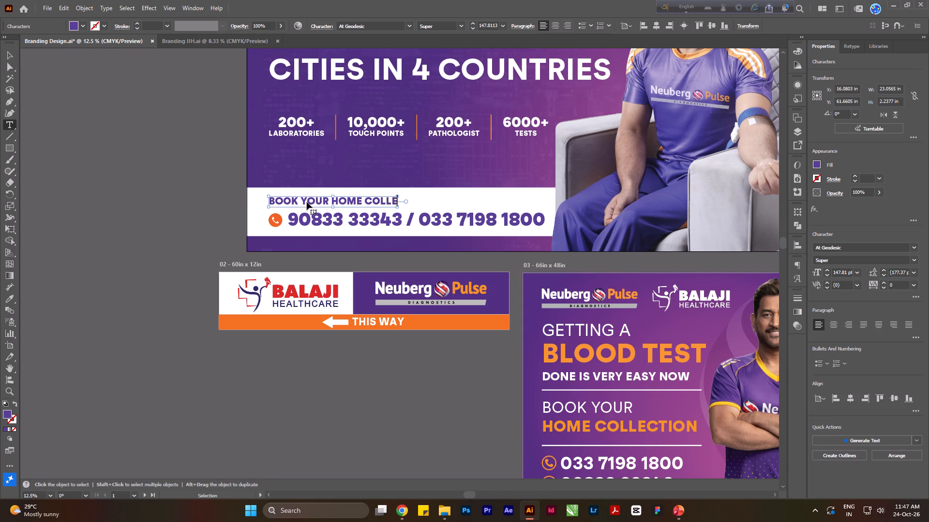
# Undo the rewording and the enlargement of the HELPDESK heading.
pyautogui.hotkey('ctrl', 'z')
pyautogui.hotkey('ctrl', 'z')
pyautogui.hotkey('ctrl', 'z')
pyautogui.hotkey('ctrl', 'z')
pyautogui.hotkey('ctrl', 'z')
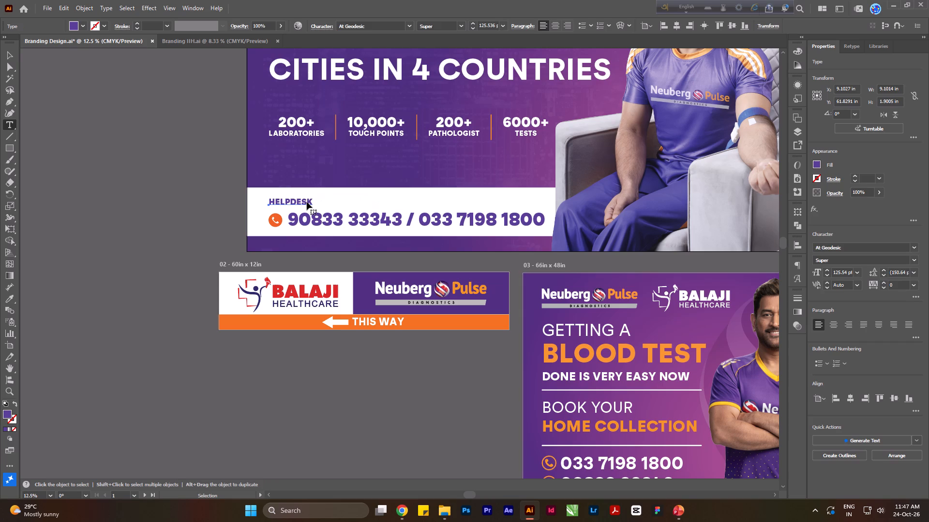
# Delete the HELPDESK heading above the phone row on the white strip.
pyautogui.hotkey('ctrl', 'a')
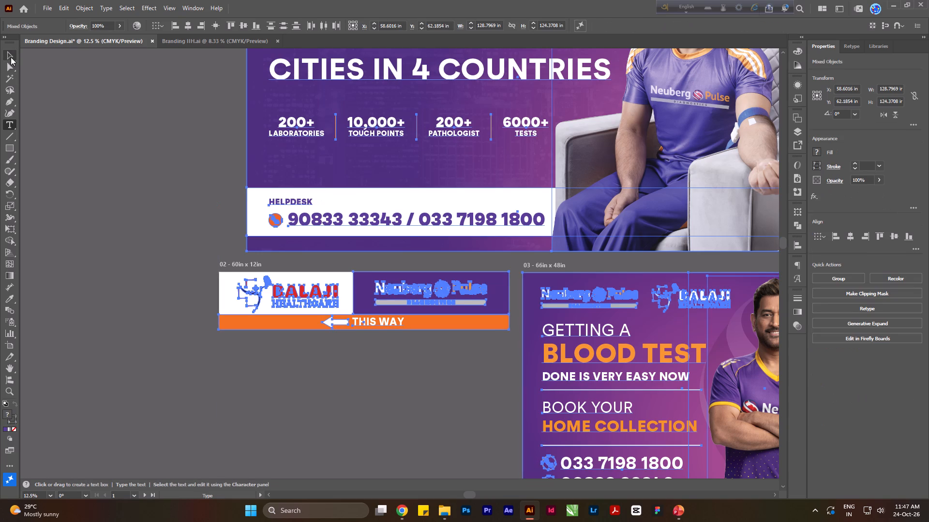
pyautogui.click(11, 57)
pyautogui.moveTo(127, 113); pyautogui.dragTo(135, 117)
pyautogui.click(292, 200)
pyautogui.press('Delete')
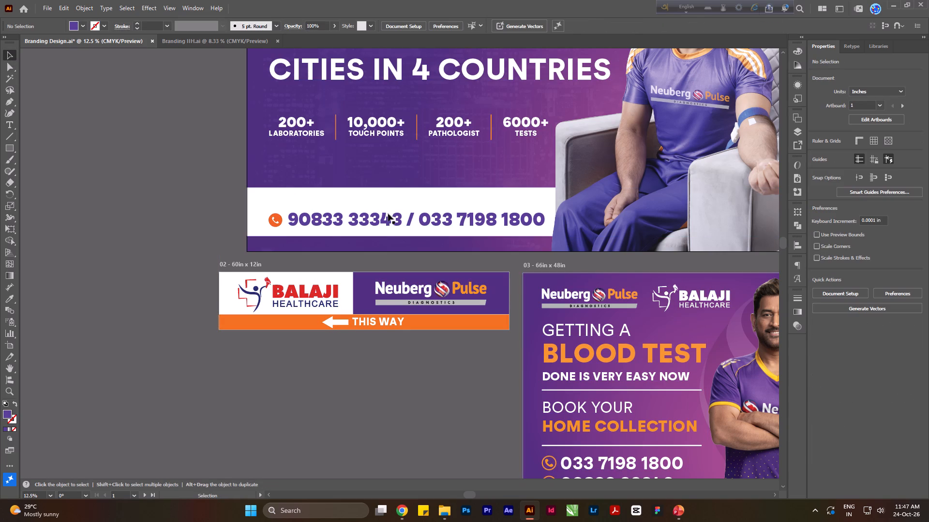
# Move the phone row up and reduce the white strip's height around its centre to about 8.46 in.
pyautogui.moveTo(389, 220); pyautogui.dragTo(390, 214)
pyautogui.click(415, 195)
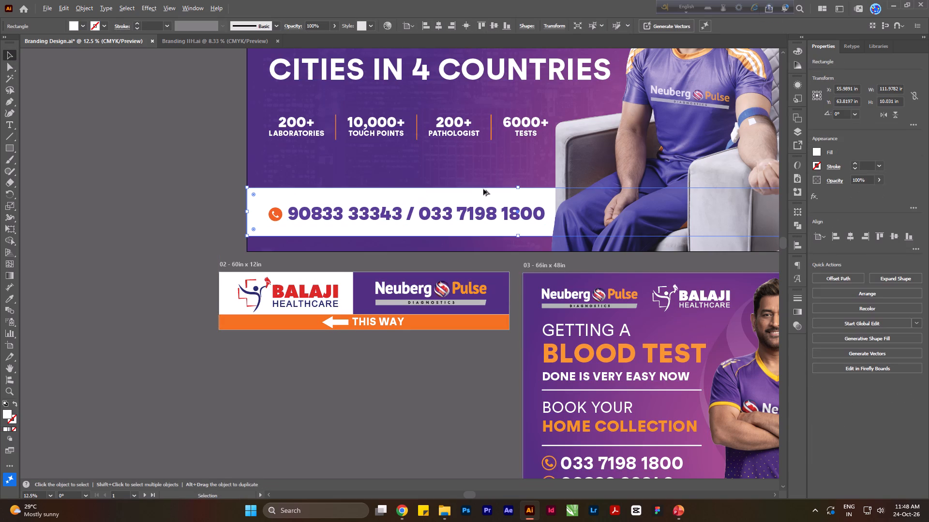
pyautogui.keyDown('alt'); pyautogui.moveTo(518, 186); pyautogui.dragTo(519, 191); pyautogui.keyUp('alt')
# Centre the phone row vertically within the white strip.
pyautogui.click(487, 216)
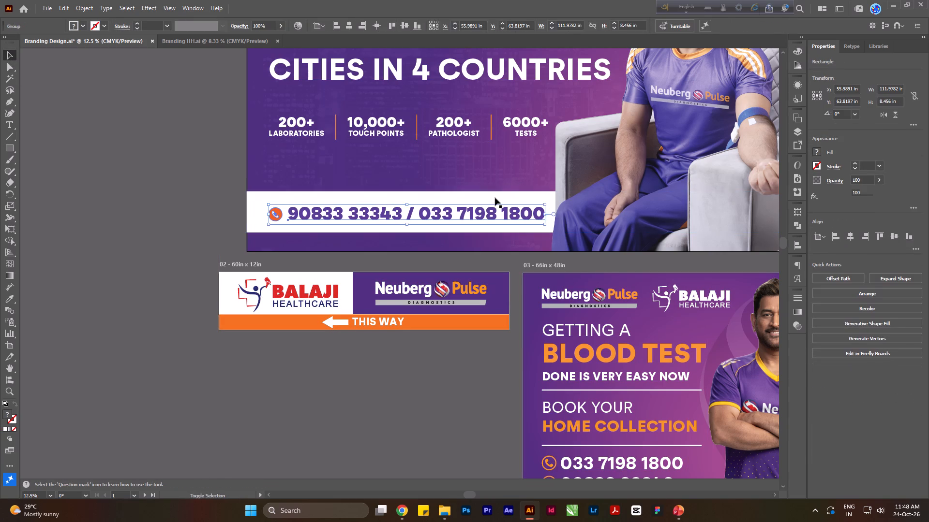
pyautogui.keyDown('shift'); pyautogui.doubleClick(495, 198); pyautogui.keyUp('shift')
pyautogui.keyDown('shift'); pyautogui.click(509, 201); pyautogui.keyUp('shift')
pyautogui.click(517, 198)
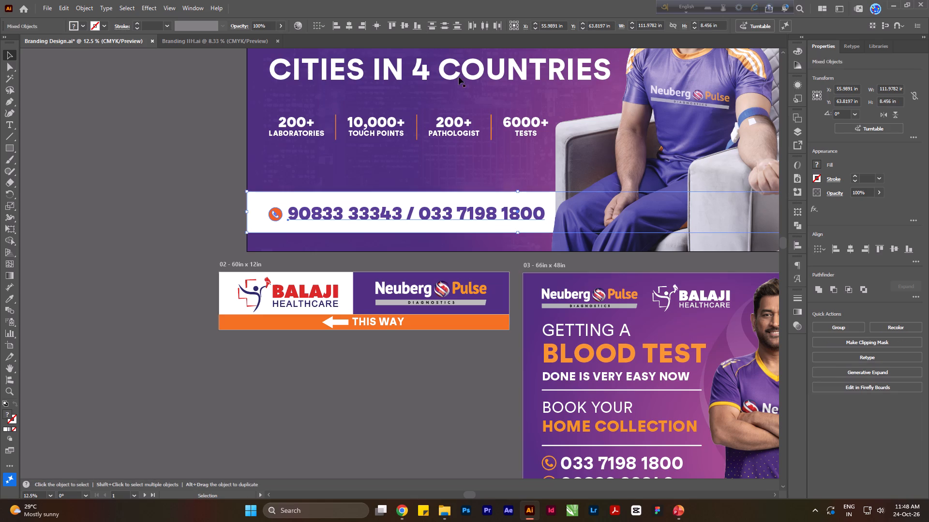
pyautogui.click(408, 23)
pyautogui.click(84, 153)
pyautogui.click(367, 213)
pyautogui.keyDown('shift'); pyautogui.click(379, 225); pyautogui.keyUp('shift')
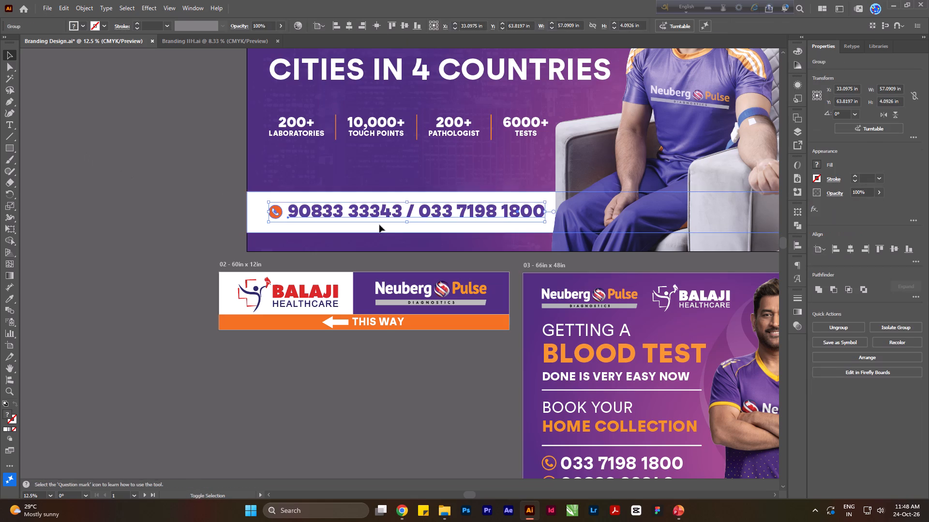
pyautogui.click(398, 224)
pyautogui.click(114, 170)
# Lower the statistics row to about Y 51.31 in and shift the "OVER 250+ CITIES IN 4 COUNTRIES" headline down.
pyautogui.keyDown('alt'); pyautogui.scroll(-2, 205, 236); pyautogui.keyUp('alt')
pyautogui.scroll(4, 294, 158)
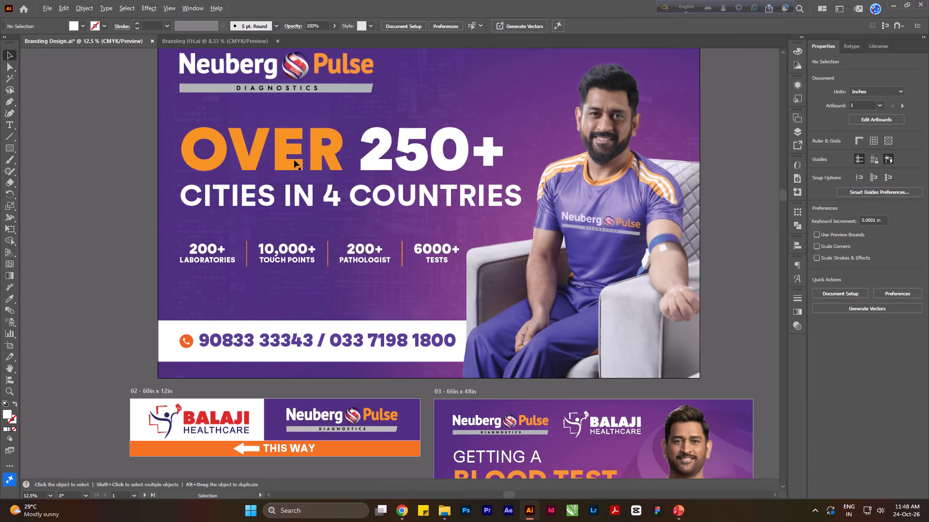
pyautogui.click(347, 243)
pyautogui.moveTo(354, 246); pyautogui.dragTo(351, 265)
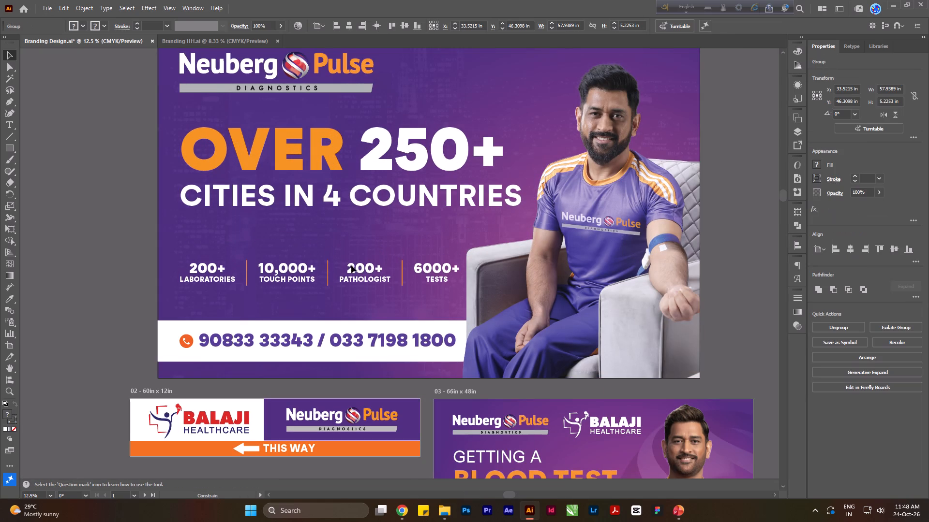
pyautogui.moveTo(351, 265); pyautogui.dragTo(350, 272)
pyautogui.moveTo(360, 197); pyautogui.dragTo(361, 214)
pyautogui.moveTo(373, 213); pyautogui.dragTo(373, 218)
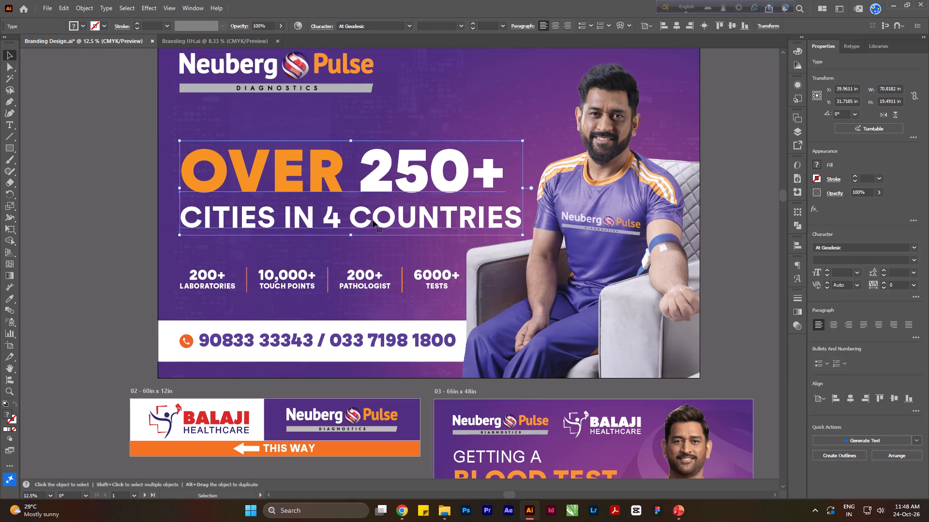
pyautogui.click(374, 276)
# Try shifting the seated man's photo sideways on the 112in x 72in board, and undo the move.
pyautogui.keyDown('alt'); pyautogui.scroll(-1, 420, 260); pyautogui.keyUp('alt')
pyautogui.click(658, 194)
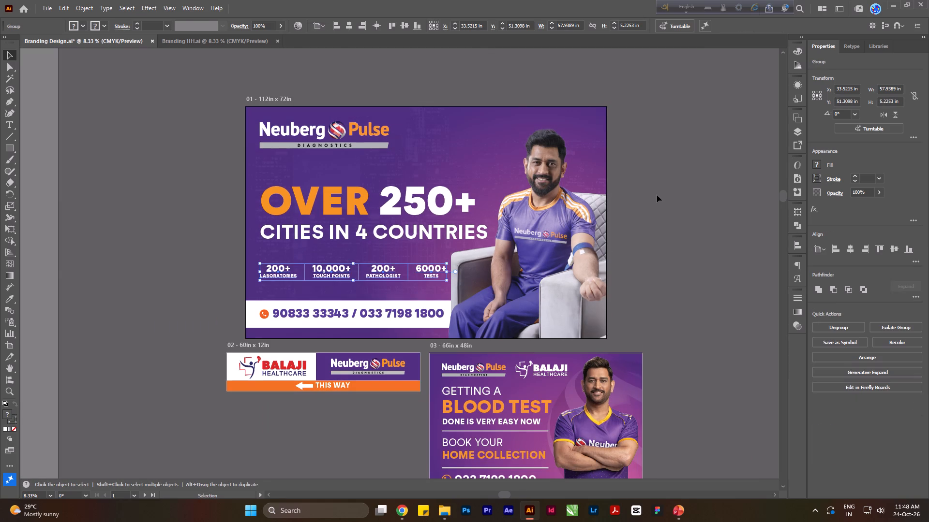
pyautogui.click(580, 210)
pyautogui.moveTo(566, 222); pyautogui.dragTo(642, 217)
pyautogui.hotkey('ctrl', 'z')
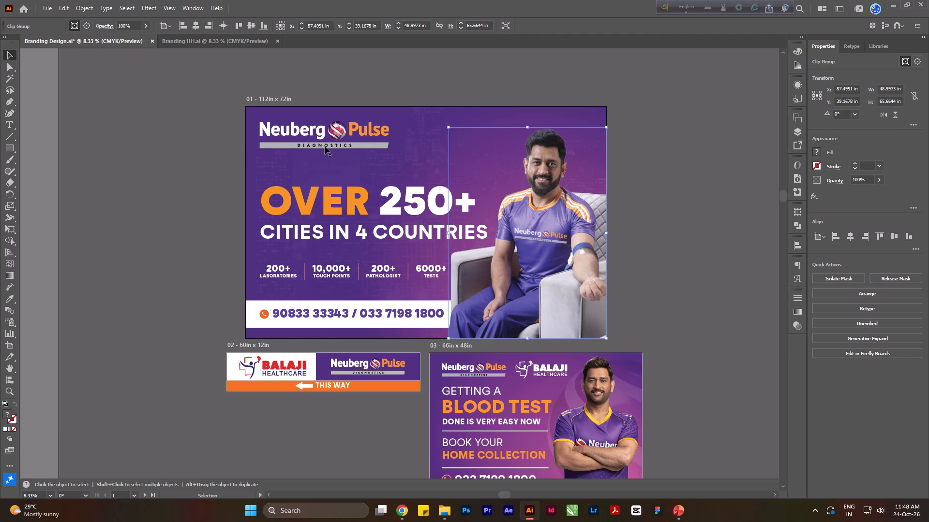
# Move the Neuberg Pulse logo down, closer to the headline, keeping its size.
pyautogui.moveTo(325, 146); pyautogui.dragTo(325, 159)
pyautogui.keyDown('shift'); pyautogui.moveTo(390, 133); pyautogui.dragTo(403, 126); pyautogui.keyUp('shift')
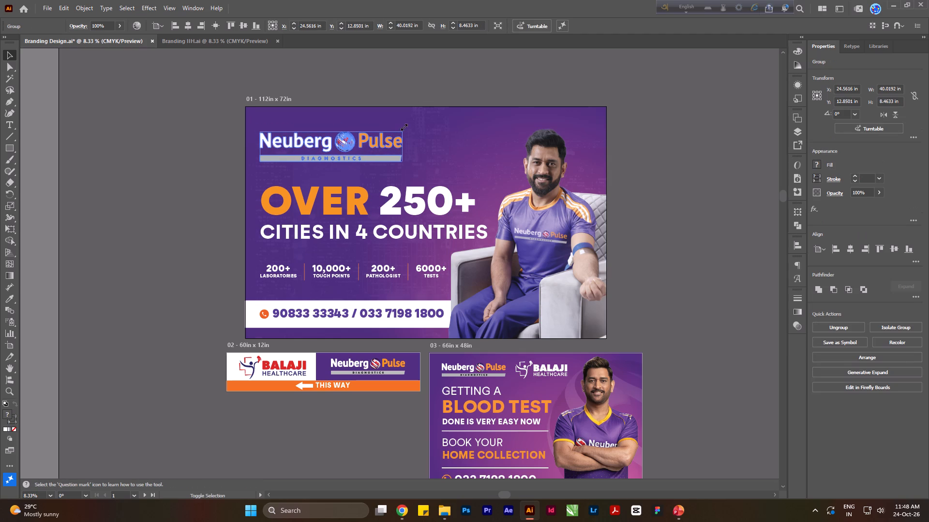
pyautogui.keyDown('shift'); pyautogui.moveTo(403, 126); pyautogui.dragTo(405, 126); pyautogui.keyUp('shift')
pyautogui.hotkey('ctrl', 'z')
pyautogui.click(360, 160)
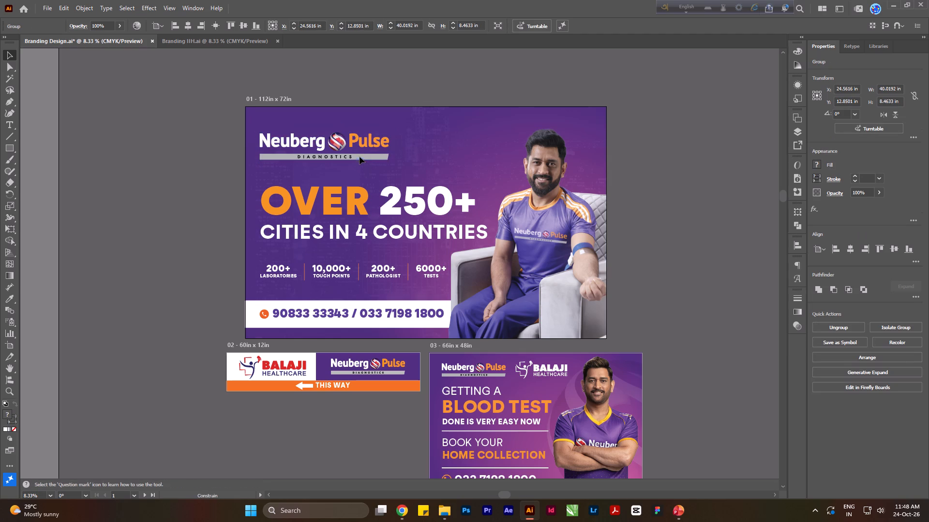
# Raise the headline to about Y 30.62 in and the statistics row to about Y 48.31 in.
pyautogui.moveTo(352, 195); pyautogui.dragTo(354, 188)
pyautogui.moveTo(334, 267); pyautogui.dragTo(338, 255)
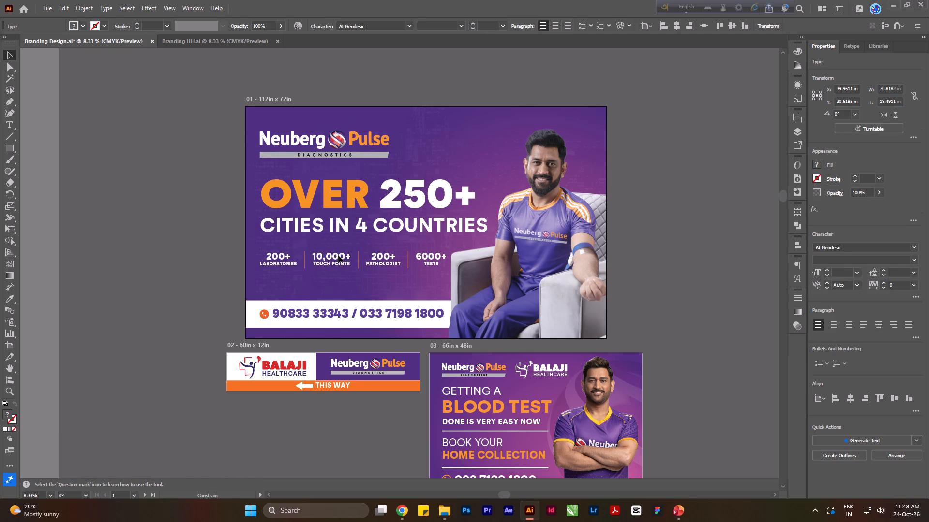
pyautogui.moveTo(338, 255); pyautogui.dragTo(339, 257)
pyautogui.hotkey('ctrl', 'z')
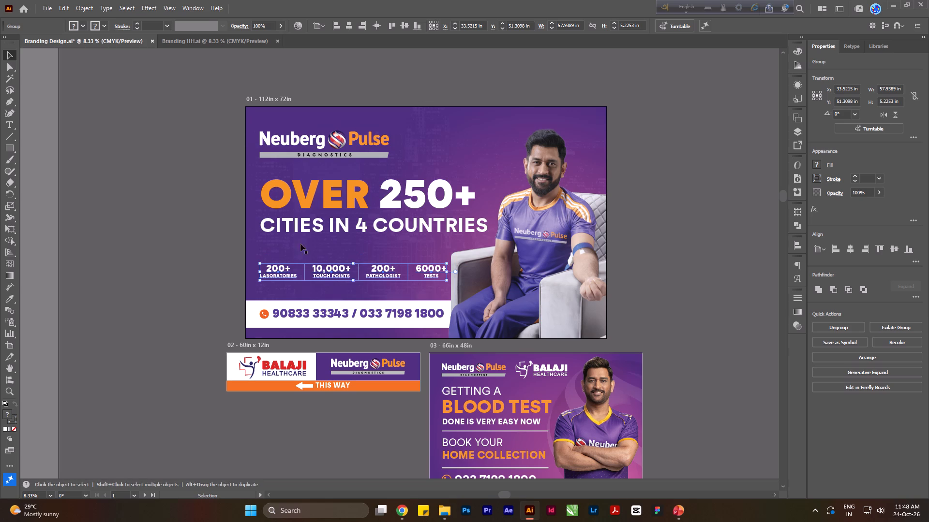
pyautogui.moveTo(320, 269); pyautogui.dragTo(322, 260)
# Move the phone row and its white strip up together, closer to the statistics row.
pyautogui.click(332, 311)
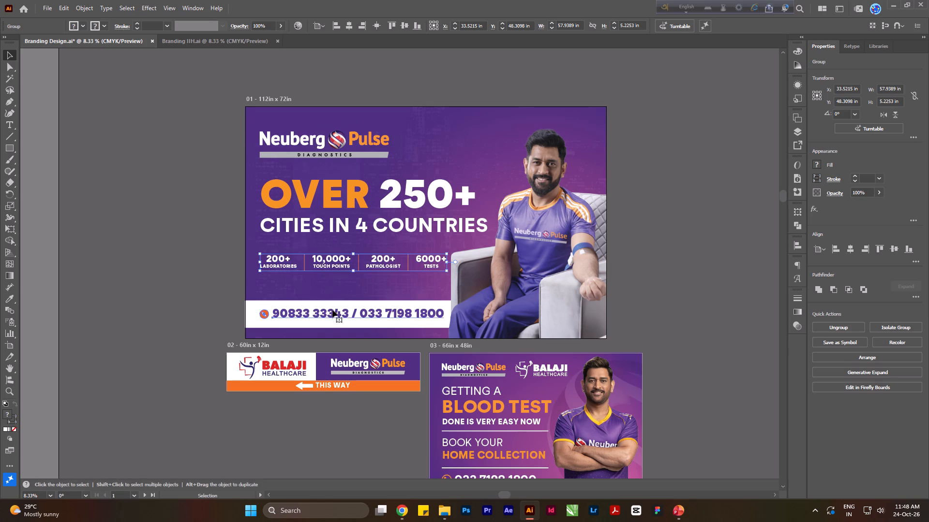
pyautogui.keyDown('shift'); pyautogui.click(336, 304); pyautogui.keyUp('shift')
pyautogui.moveTo(341, 304); pyautogui.dragTo(343, 291)
pyautogui.click(219, 214)
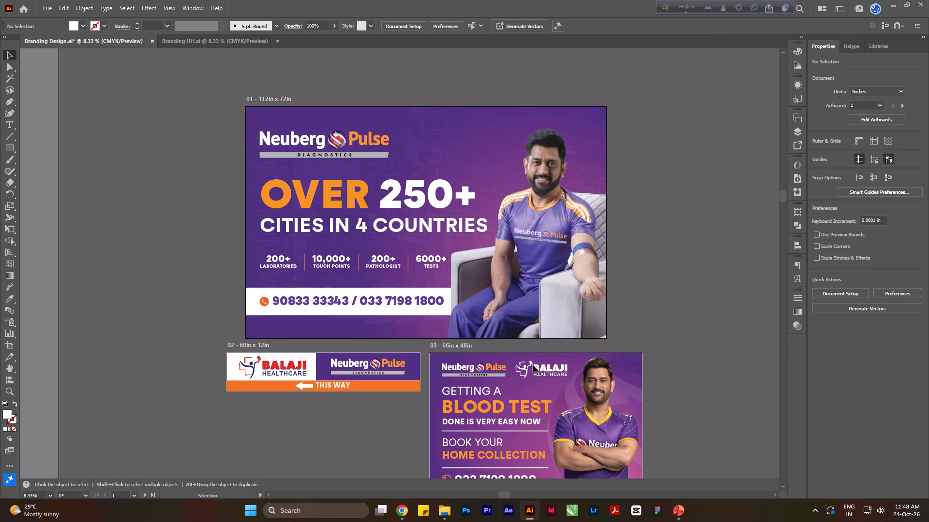
# Copy the white Balaji Healthcare logo from board 03 beside board 01's Neuberg Pulse logo, bring it to front, and enlarge it to about 22.54 in wide.
pyautogui.click(534, 367)
pyautogui.keyDown('alt'); pyautogui.moveTo(541, 367); pyautogui.dragTo(483, 173); pyautogui.keyUp('alt')
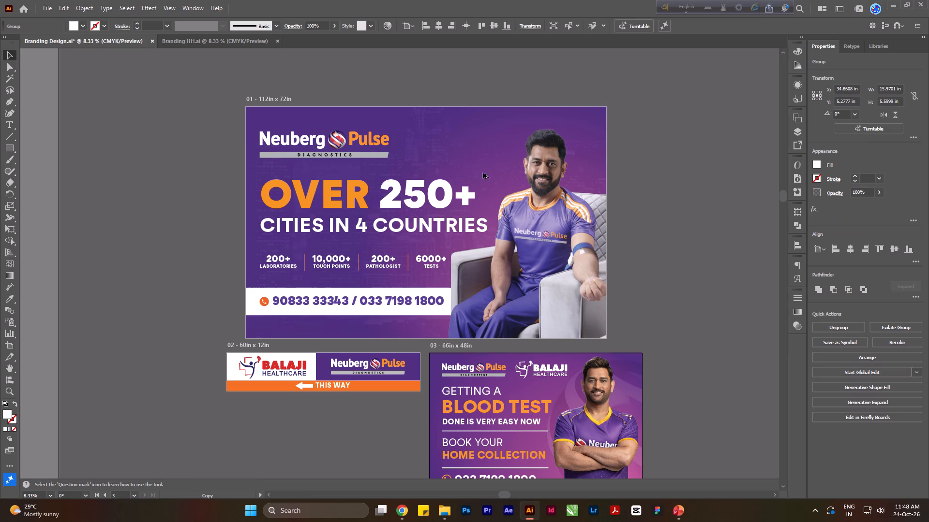
pyautogui.keyDown('alt'); pyautogui.moveTo(483, 173); pyautogui.dragTo(442, 148); pyautogui.keyUp('alt')
pyautogui.hotkey('ctrl', 'shift', ']')
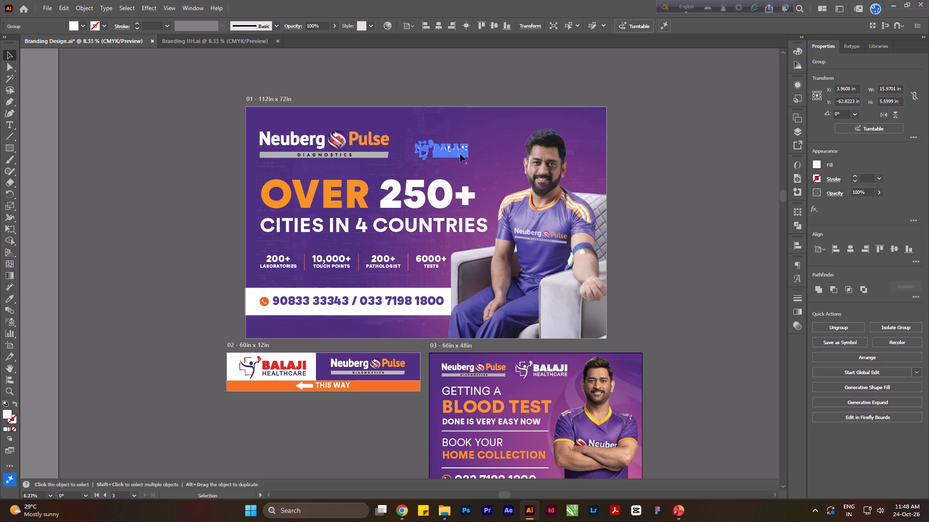
pyautogui.keyDown('shift'); pyautogui.moveTo(468, 150); pyautogui.dragTo(489, 149); pyautogui.keyUp('shift')
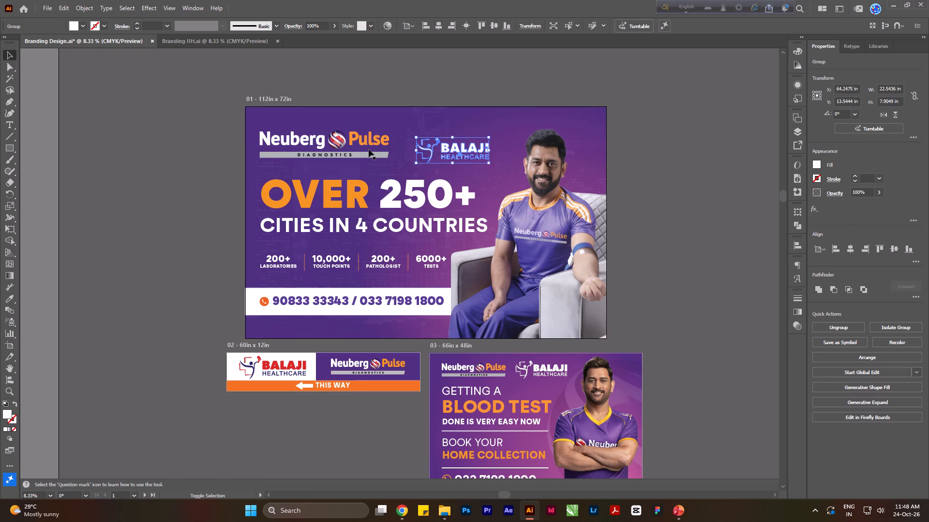
# Align board 01's Neuberg Pulse and Balaji Healthcare logos on their vertical centres.
pyautogui.keyDown('shift'); pyautogui.click(370, 155); pyautogui.keyUp('shift')
pyautogui.click(375, 155)
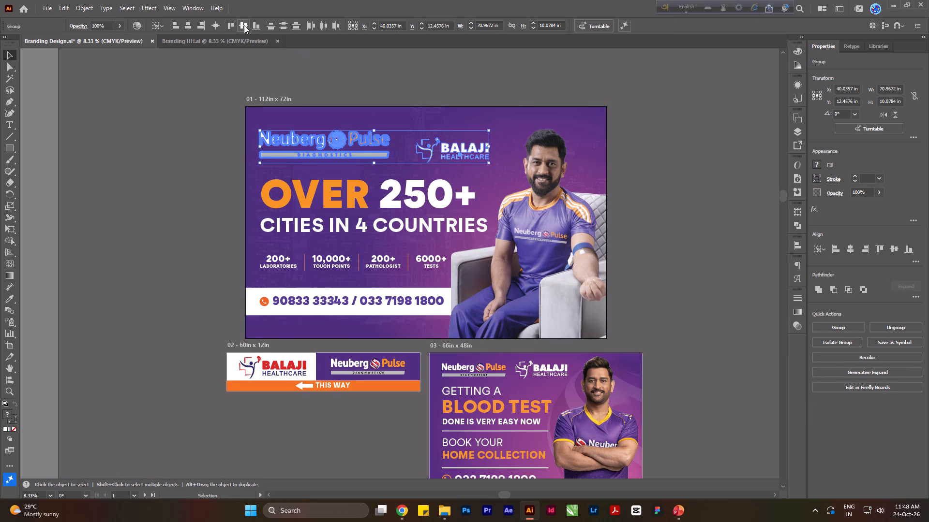
pyautogui.click(244, 25)
pyautogui.click(372, 52)
# Move board 01's Balaji Healthcare logo slightly closer to the Neuberg Pulse logo and enlarge it to about 24.64 in wide.
pyautogui.keyDown('alt'); pyautogui.scroll(2, 438, 128); pyautogui.keyUp('alt')
pyautogui.moveTo(469, 151); pyautogui.dragTo(449, 154)
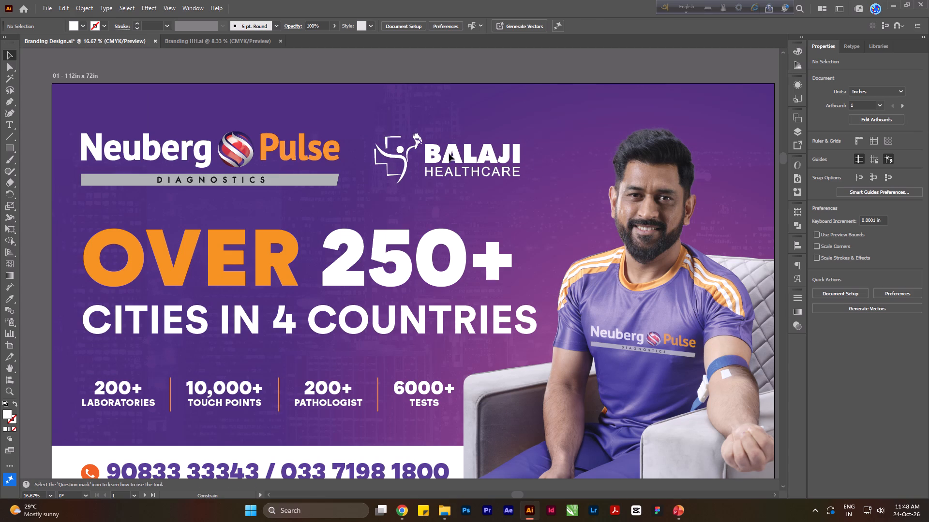
pyautogui.moveTo(449, 154); pyautogui.dragTo(449, 154)
pyautogui.keyDown('shift'); pyautogui.moveTo(518, 157); pyautogui.dragTo(532, 156); pyautogui.keyUp('shift')
pyautogui.click(486, 72)
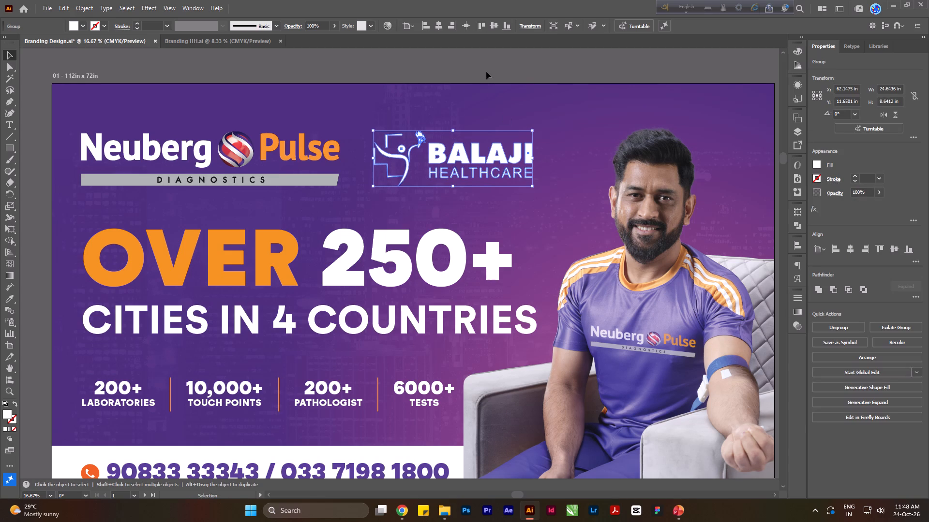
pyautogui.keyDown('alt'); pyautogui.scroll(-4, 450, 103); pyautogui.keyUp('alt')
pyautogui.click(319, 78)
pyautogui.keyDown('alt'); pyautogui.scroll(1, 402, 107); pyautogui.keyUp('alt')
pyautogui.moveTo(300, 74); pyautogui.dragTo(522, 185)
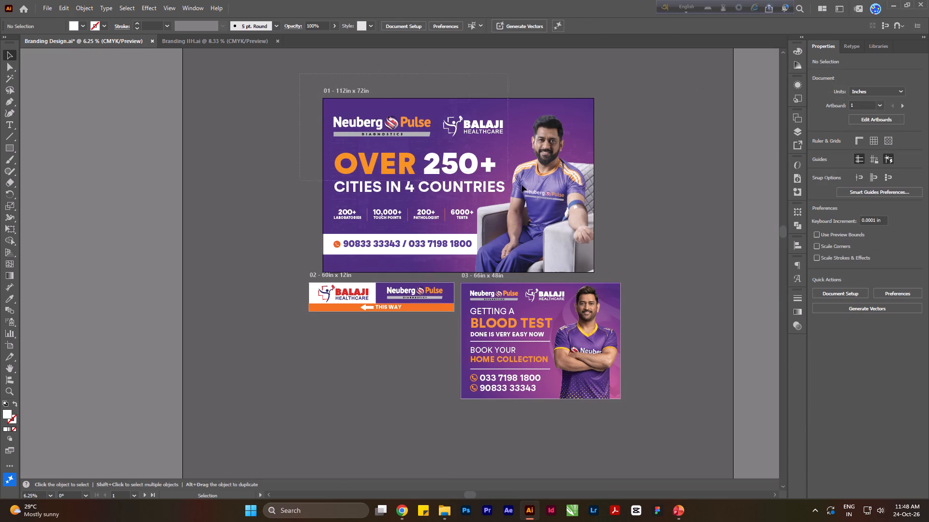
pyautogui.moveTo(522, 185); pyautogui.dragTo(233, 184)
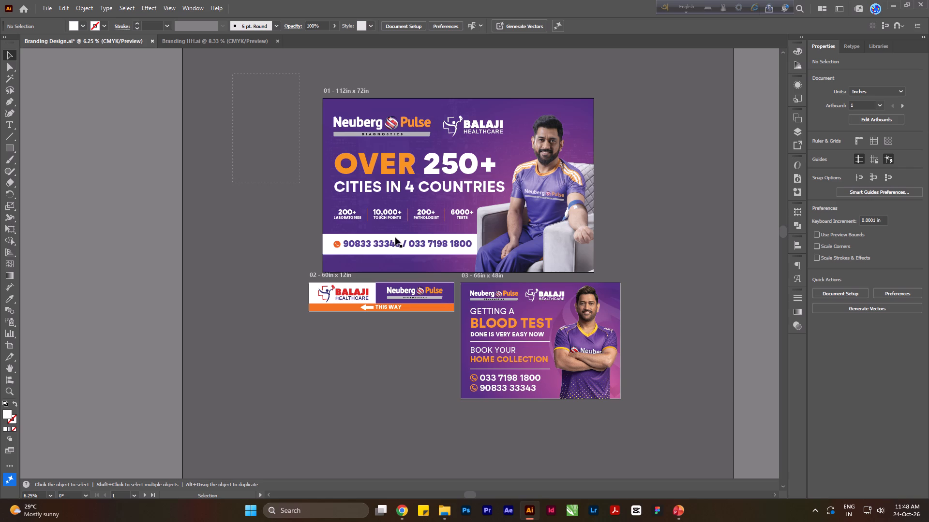
# Move board 01's phone row and its white strip down slightly together.
pyautogui.click(407, 245)
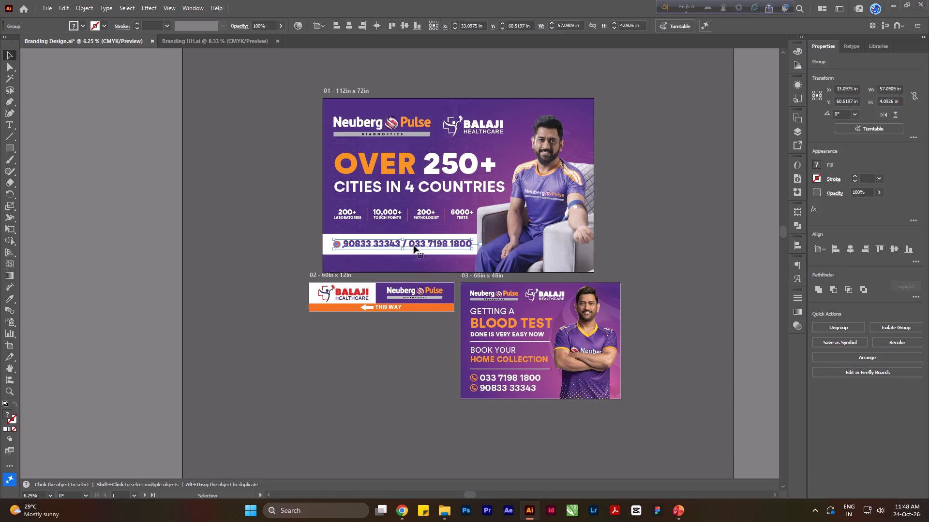
pyautogui.keyDown('alt'); pyautogui.scroll(3, 414, 244); pyautogui.keyUp('alt')
pyautogui.keyDown('shift'); pyautogui.click(422, 266); pyautogui.keyUp('shift')
pyautogui.moveTo(446, 267); pyautogui.dragTo(447, 278)
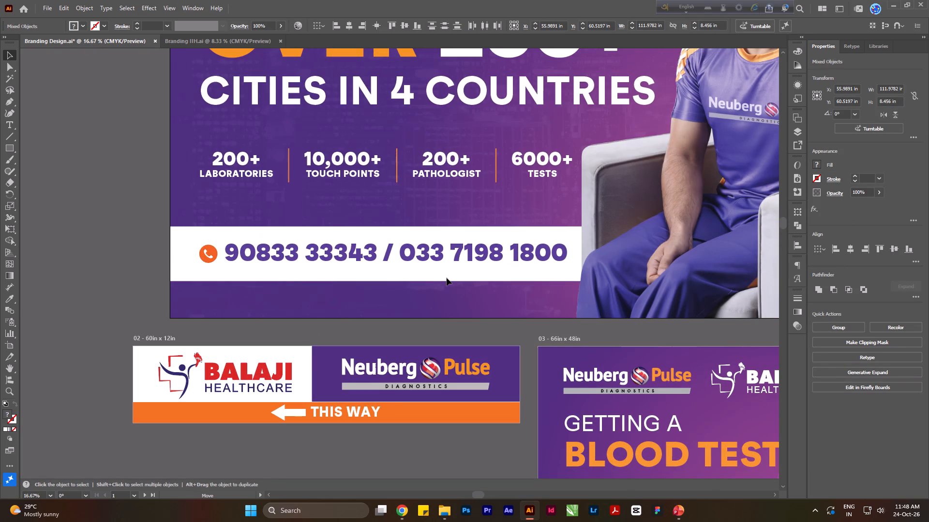
pyautogui.moveTo(447, 278); pyautogui.dragTo(449, 274)
pyautogui.click(151, 171)
pyautogui.keyDown('alt'); pyautogui.scroll(-3, 216, 229); pyautogui.keyUp('alt')
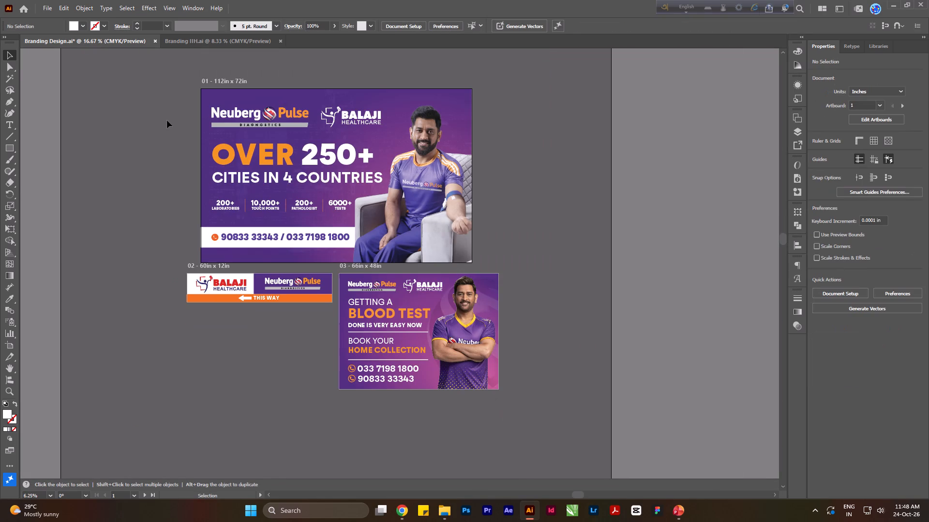
pyautogui.click(166, 118)
# Try to export only the 112in x 72in artboard for screens as JPG 100 at 300 ppi.
pyautogui.moveTo(162, 65); pyautogui.dragTo(493, 256)
pyautogui.click(48, 3)
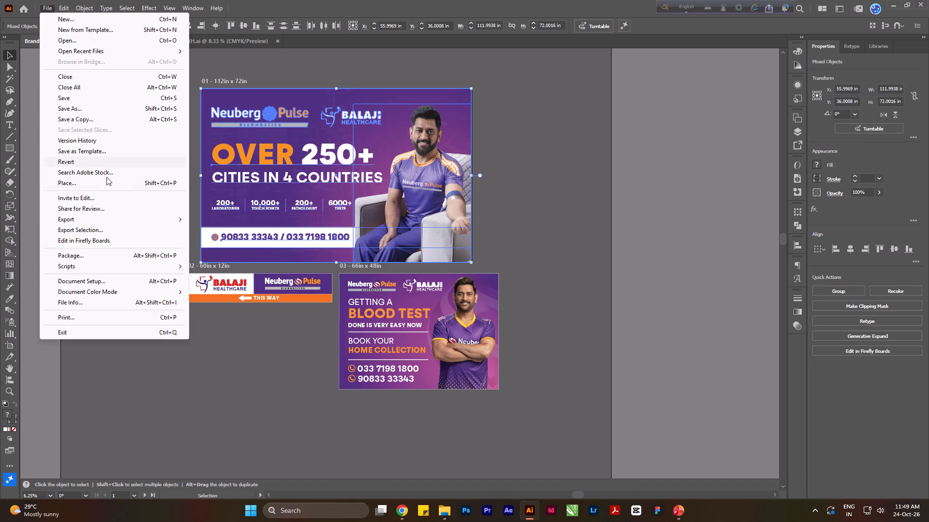
pyautogui.click(96, 226)
pyautogui.click(381, 174)
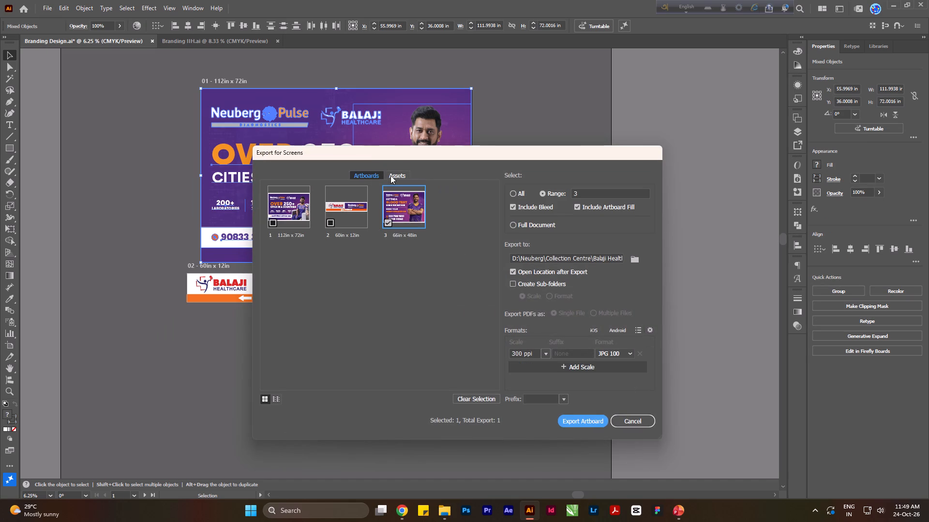
pyautogui.click(394, 221)
pyautogui.click(294, 217)
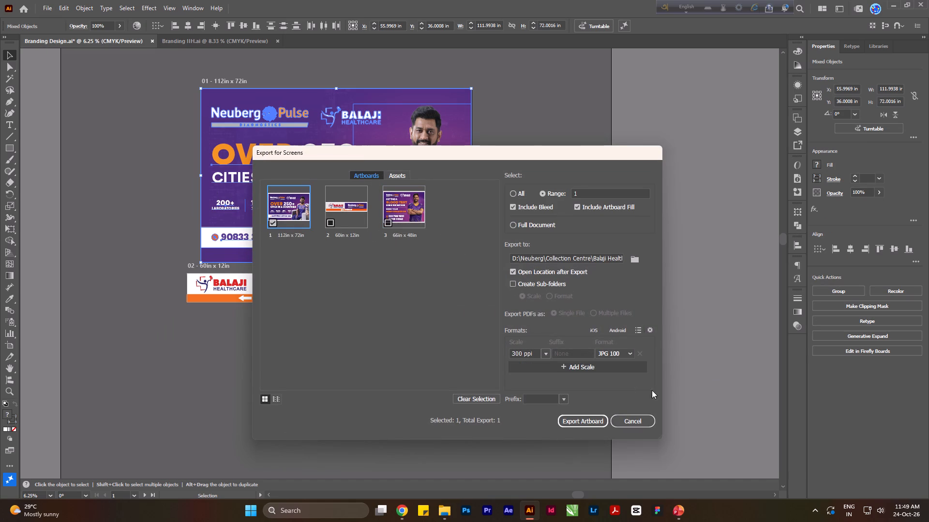
pyautogui.click(591, 421)
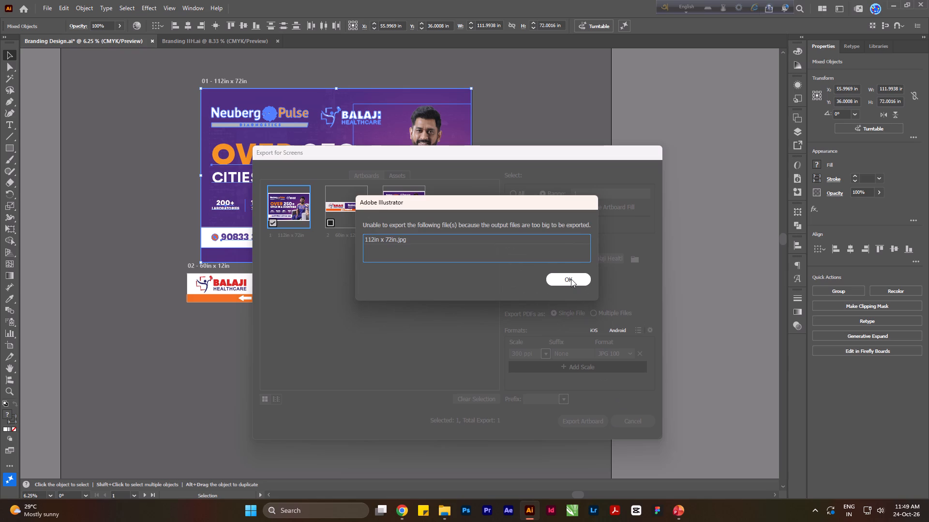
# Set the export scale to 72 ppi and export the 112in x 72in artboard.
pyautogui.click(567, 277)
pyautogui.moveTo(533, 357); pyautogui.dragTo(507, 360)
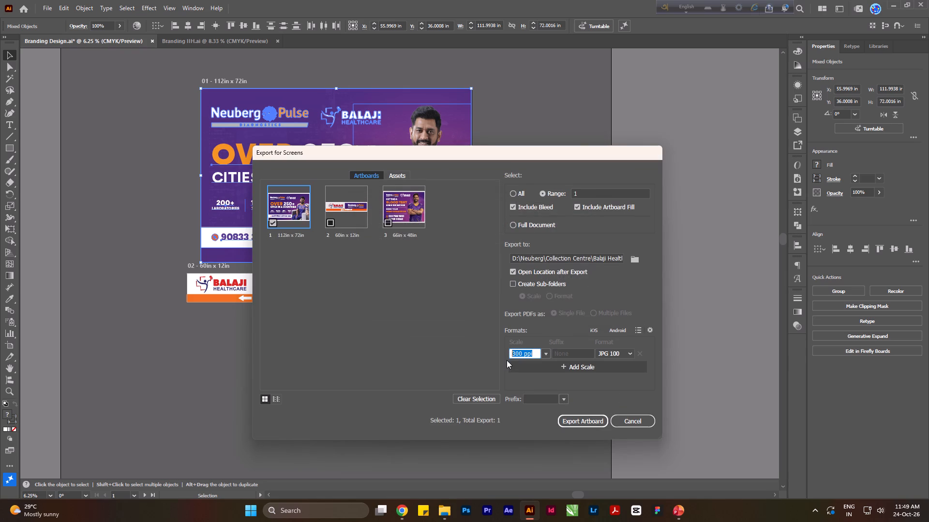
pyautogui.write('72')
pyautogui.press('Return')
pyautogui.click(585, 421)
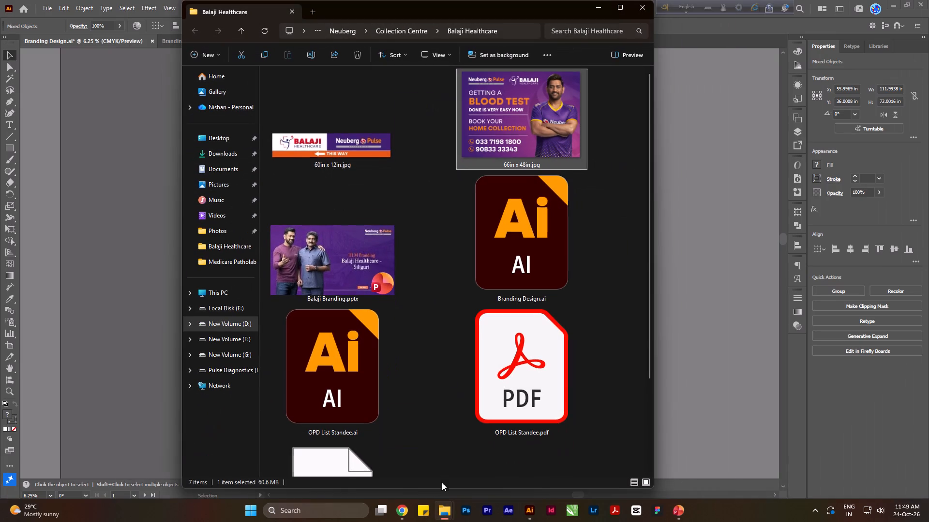
# Refresh the Balaji Healthcare folder and insert 112in x 72in.jpg onto slide 3 of the Balaji Branding presentation in PowerPoint.
pyautogui.hotkey('ctrl', 'r')
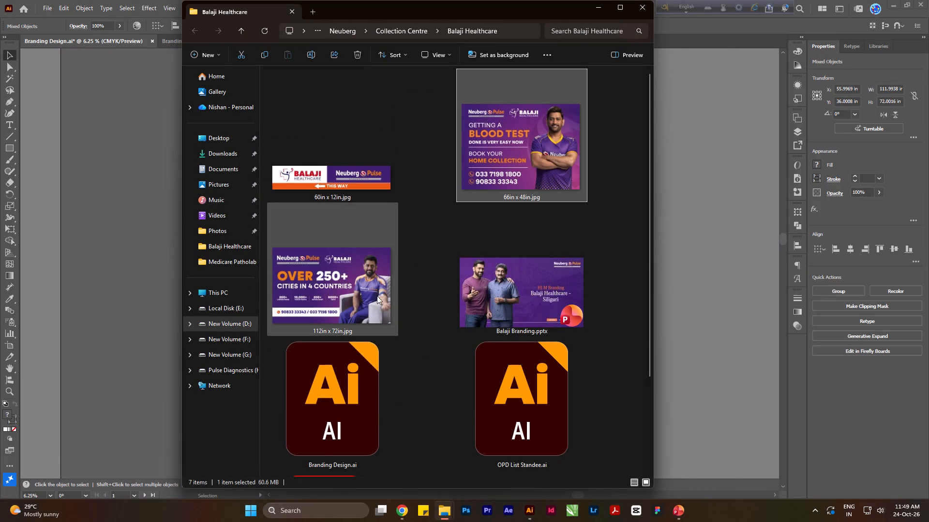
pyautogui.click(358, 301)
pyautogui.moveTo(350, 299); pyautogui.dragTo(679, 511)
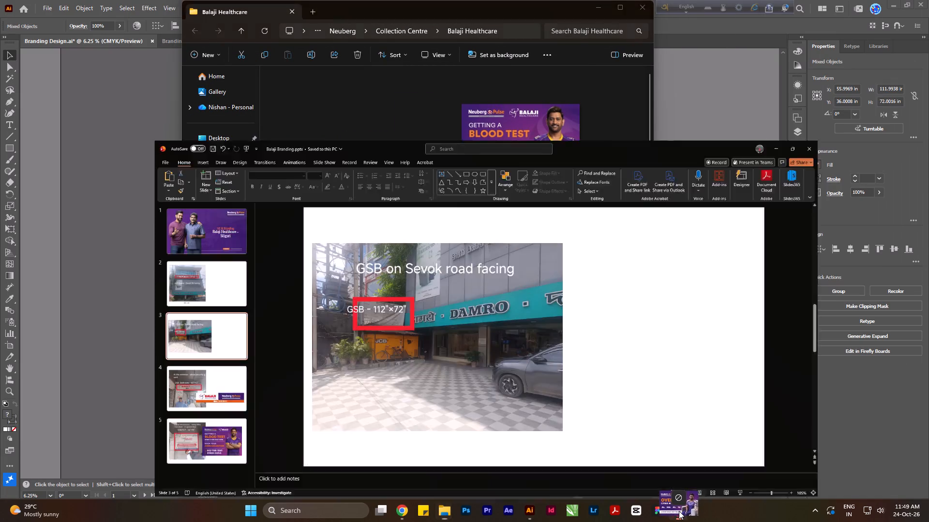
pyautogui.moveTo(679, 511); pyautogui.dragTo(628, 352)
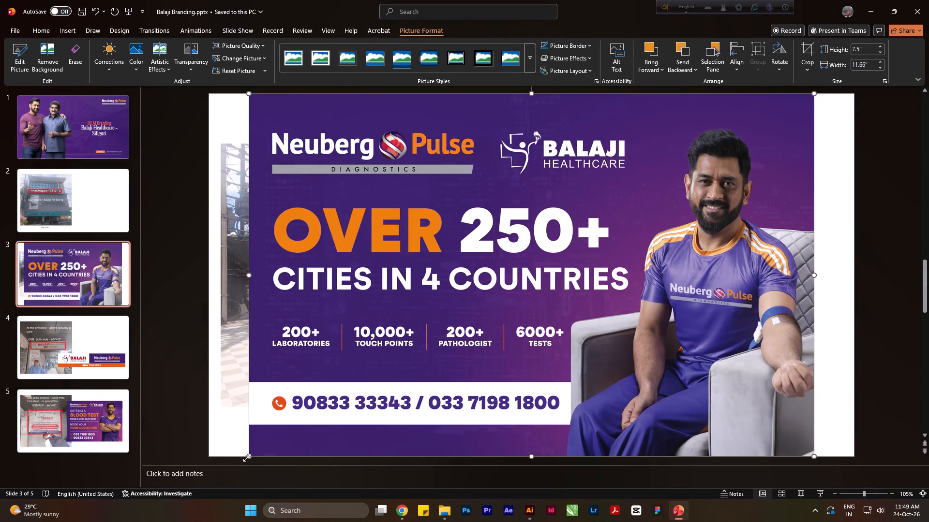
# Shrink the board picture on slide 3, place it over the site photo's lower-right part, and save the presentation.
pyautogui.moveTo(247, 457); pyautogui.dragTo(529, 304)
pyautogui.moveTo(561, 245); pyautogui.dragTo(559, 342)
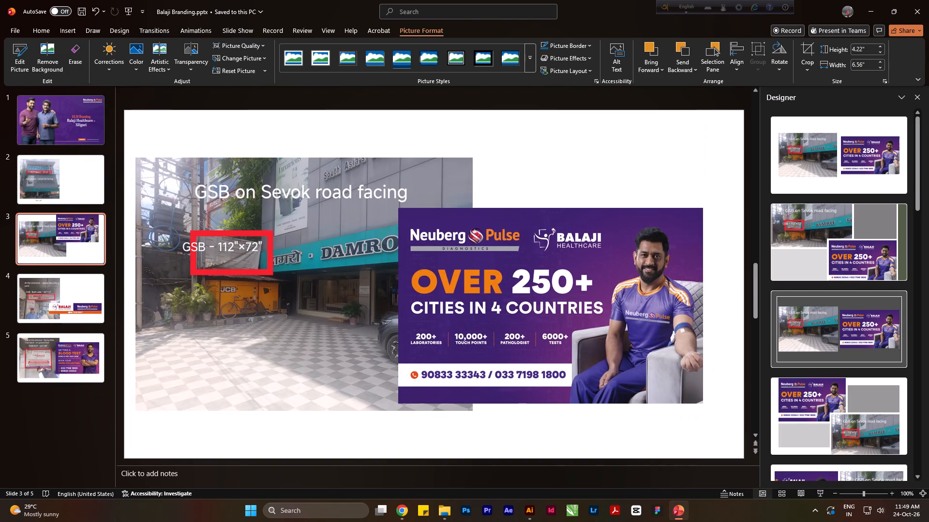
pyautogui.moveTo(559, 342); pyautogui.dragTo(514, 343)
pyautogui.keyDown('shift'); pyautogui.moveTo(659, 395); pyautogui.dragTo(717, 430); pyautogui.keyUp('shift')
pyautogui.click(727, 278)
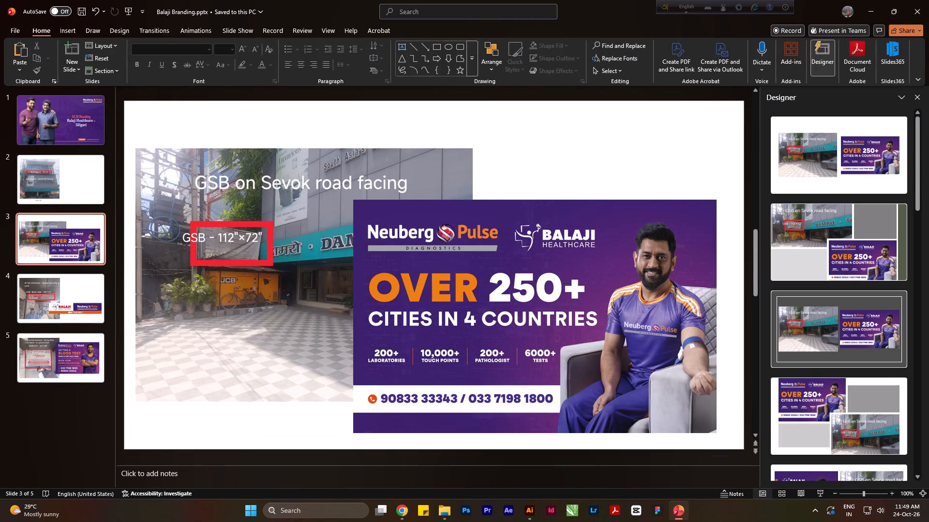
pyautogui.click(684, 295)
pyautogui.click(662, 152)
pyautogui.hotkey('ctrl', 's')
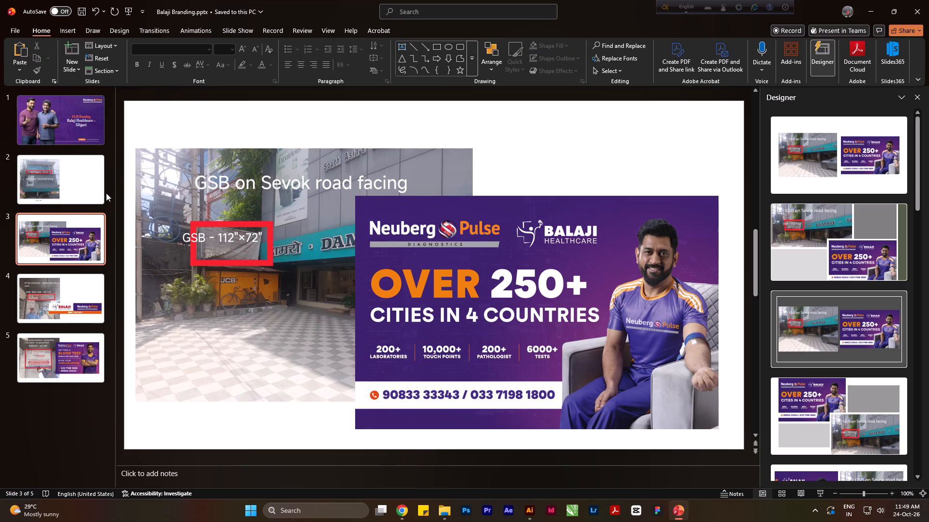
# Open slide 2 to examine the Sevok Rd facing ACP board photo and its size notes.
pyautogui.click(83, 178)
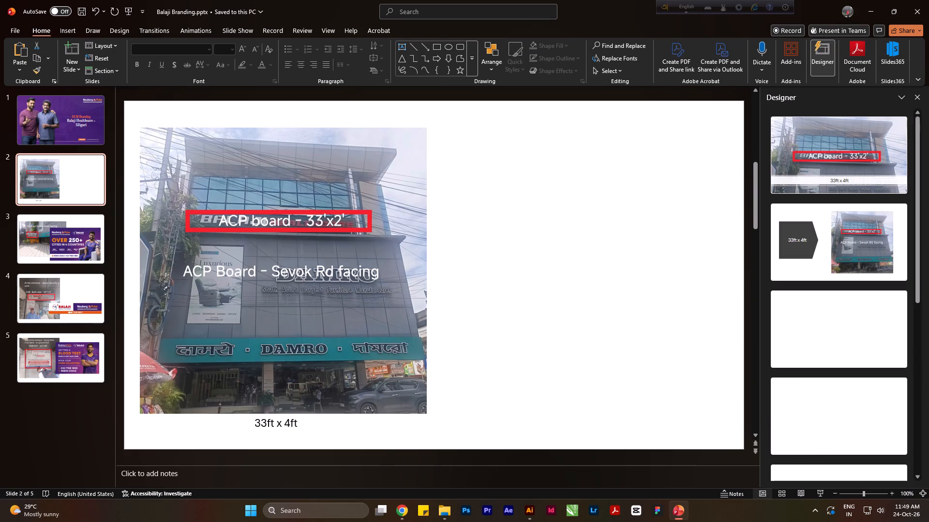
pyautogui.click(320, 269)
pyautogui.click(493, 263)
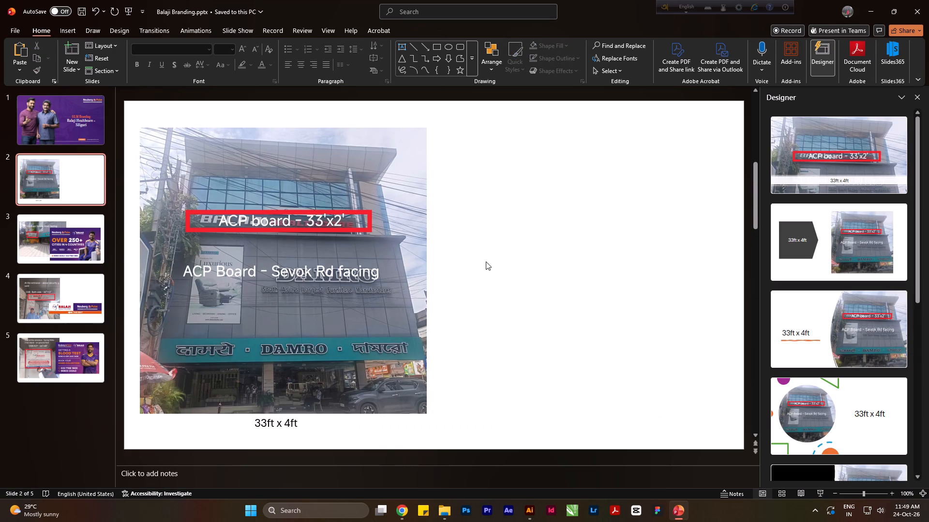